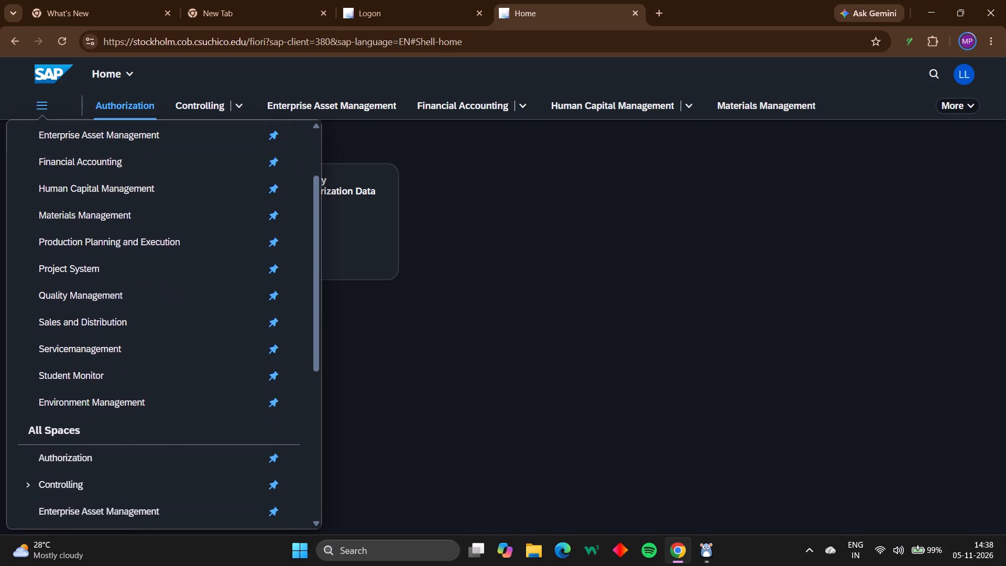
# Unpin the Sales and Distribution space from the Pinned Spaces list.
pyautogui.click(89, 319)
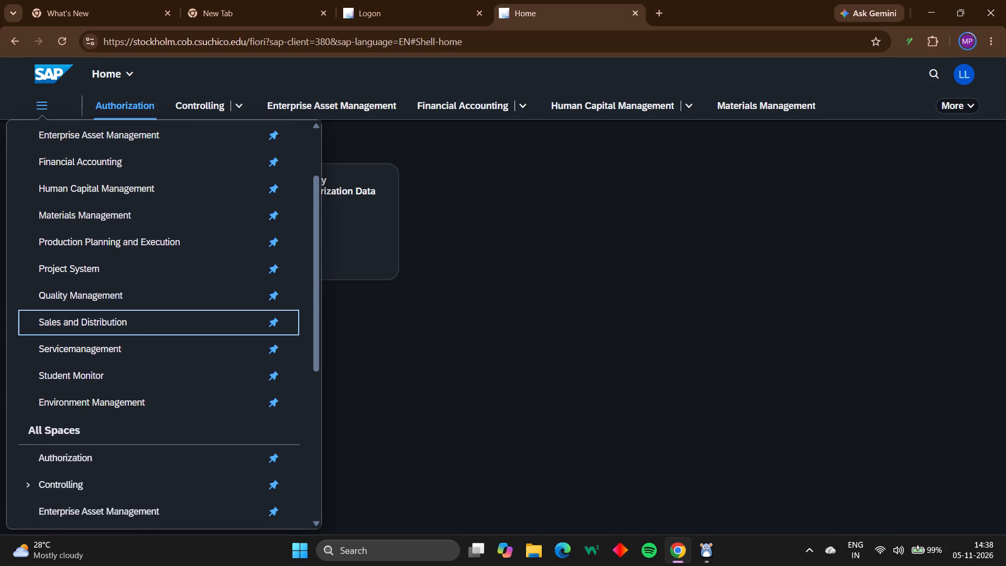
pyautogui.doubleClick(89, 319)
pyautogui.click(279, 331)
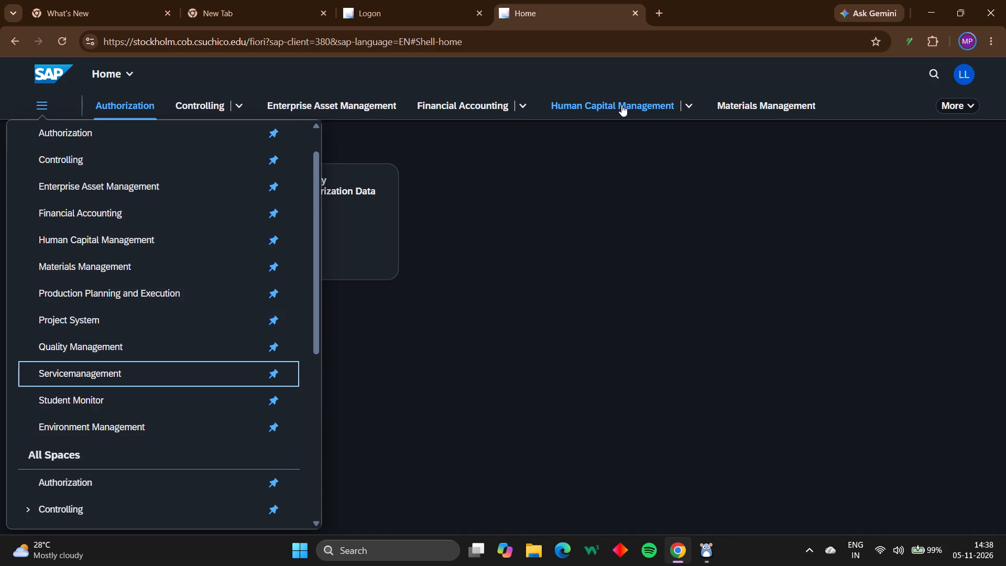
pyautogui.click(527, 135)
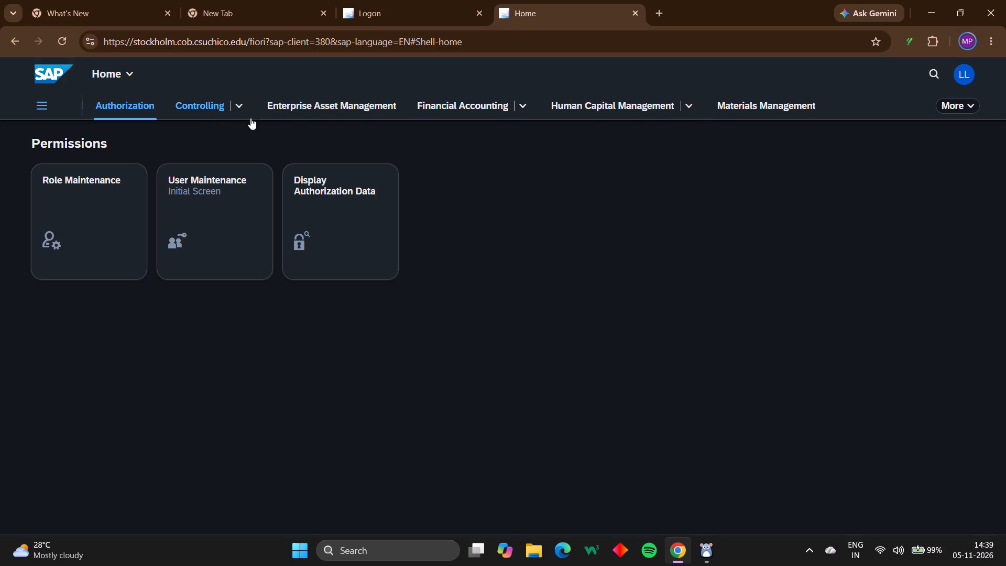
# Open the Materials Management space.
pyautogui.click(50, 101)
pyautogui.scroll(-3, 88, 336)
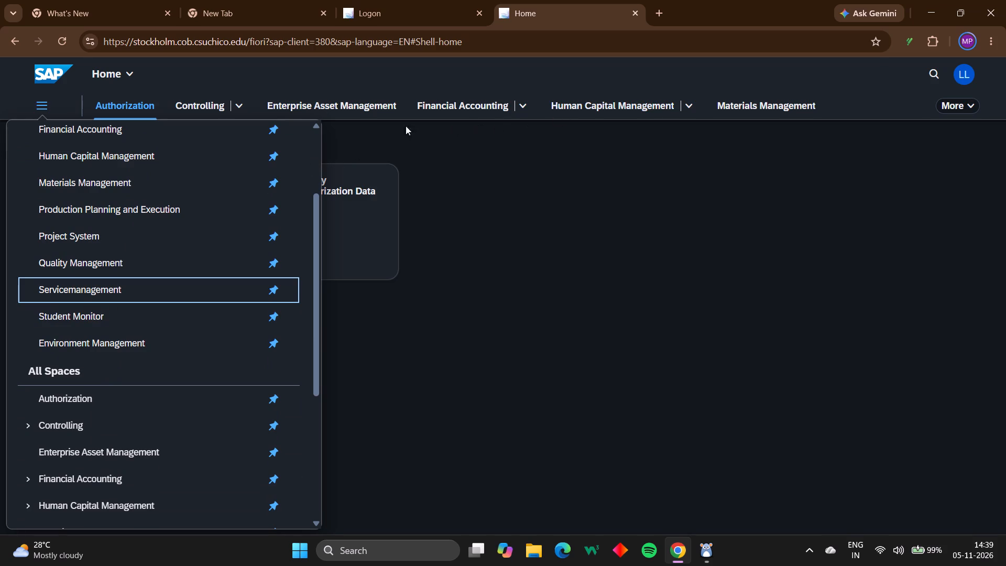
pyautogui.click(766, 100)
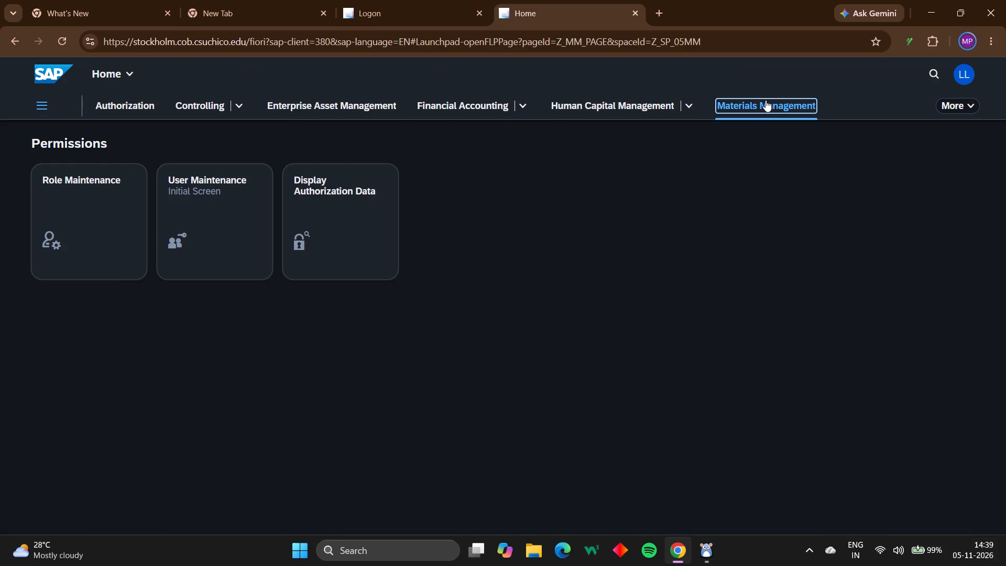
pyautogui.click(747, 107)
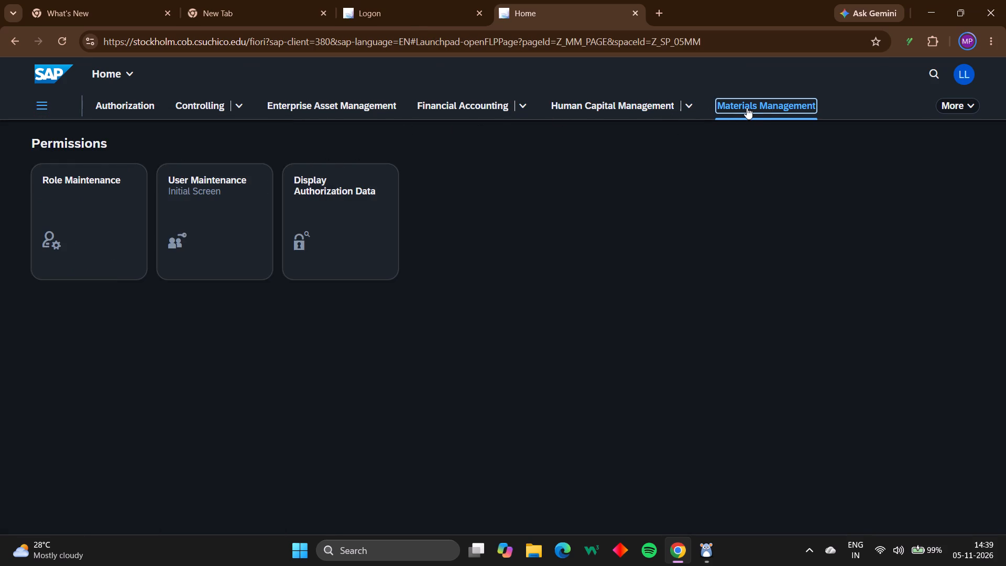
pyautogui.click(747, 107)
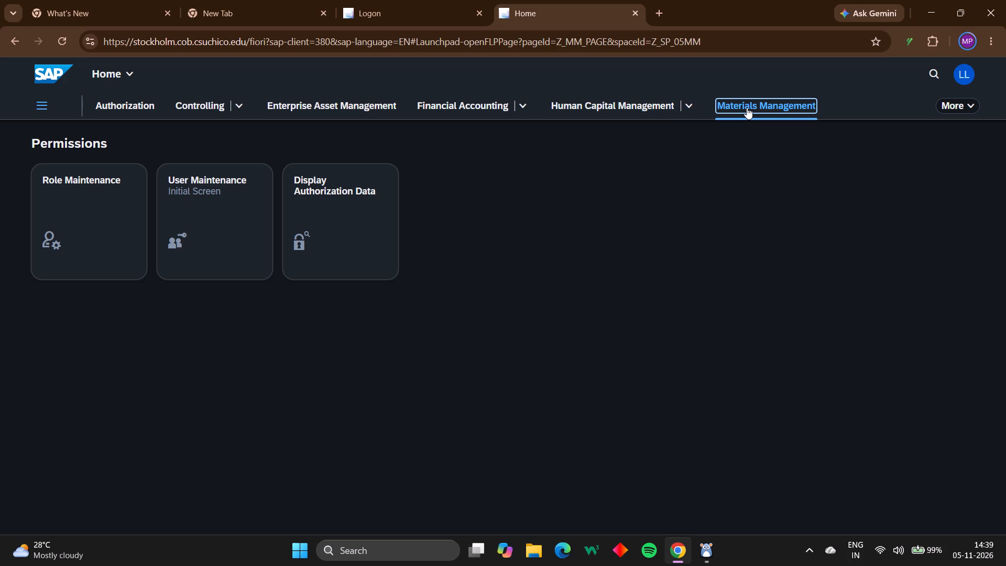
pyautogui.click(747, 107)
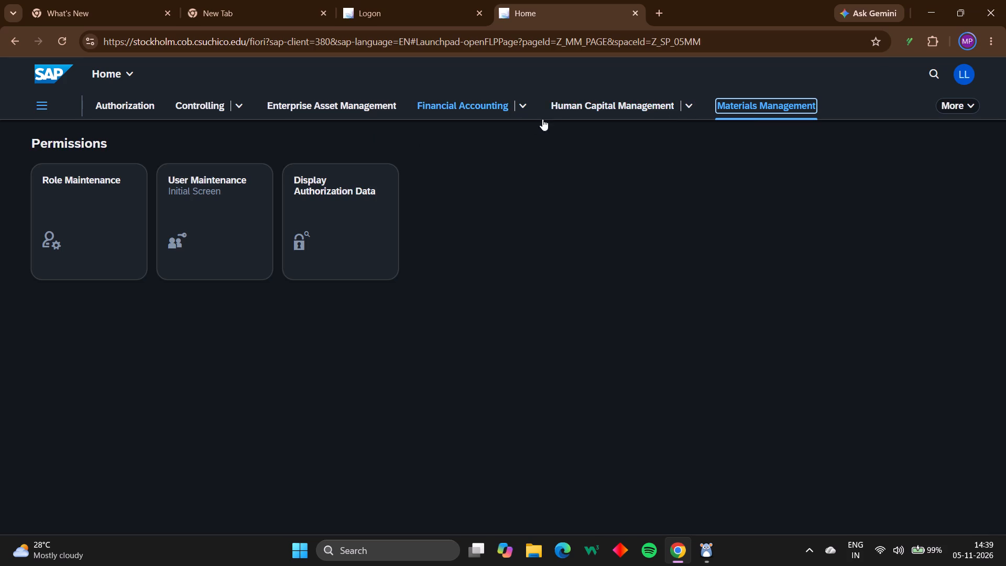
# Look through the app tiles of the Materials Management space, grouped by role from Contract Manager to AP Accountant.
pyautogui.scroll(-3, 231, 212)
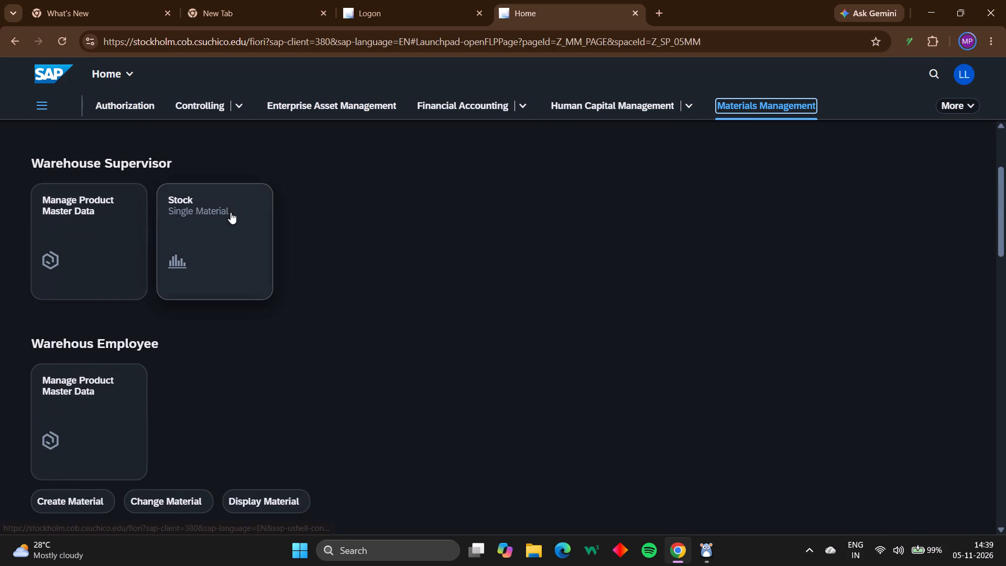
pyautogui.scroll(-2, 126, 361)
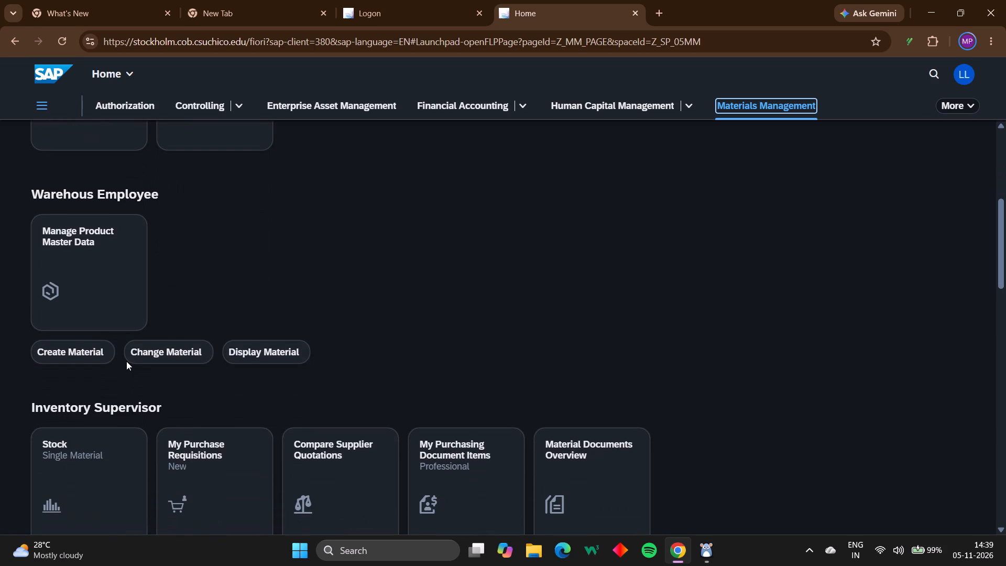
pyautogui.scroll(-8, 126, 361)
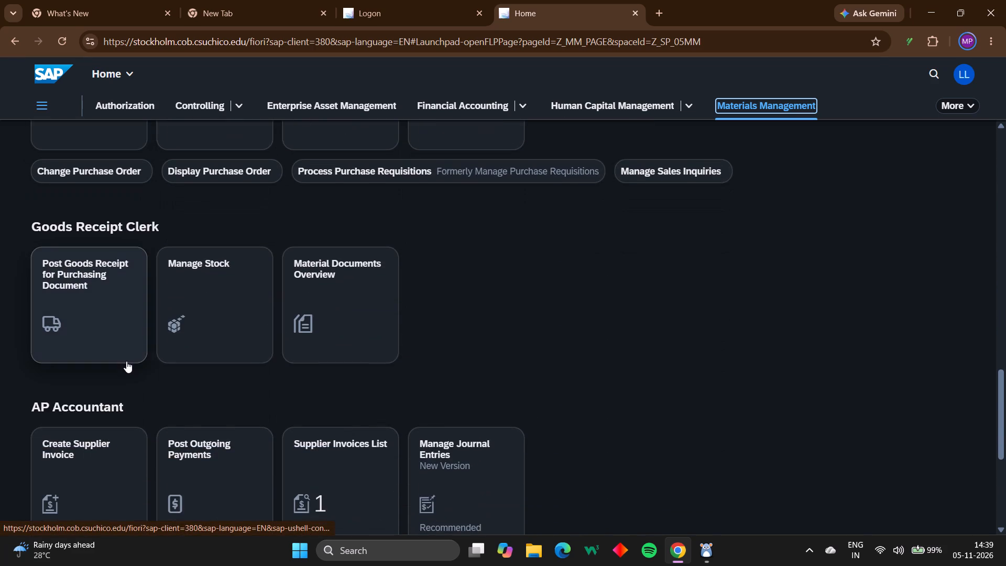
pyautogui.scroll(-5, 126, 361)
pyautogui.scroll(9, 126, 361)
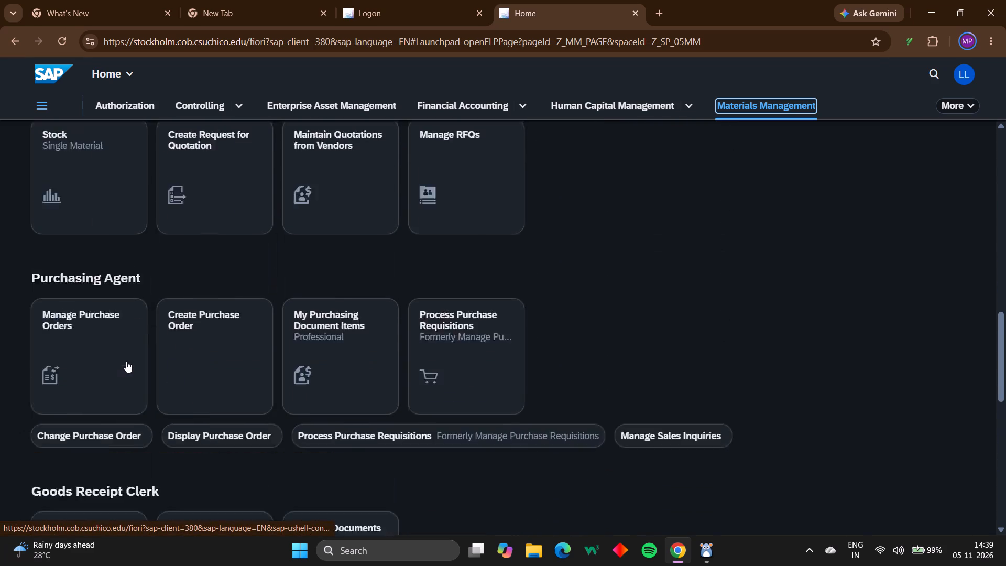
pyautogui.scroll(5, 126, 361)
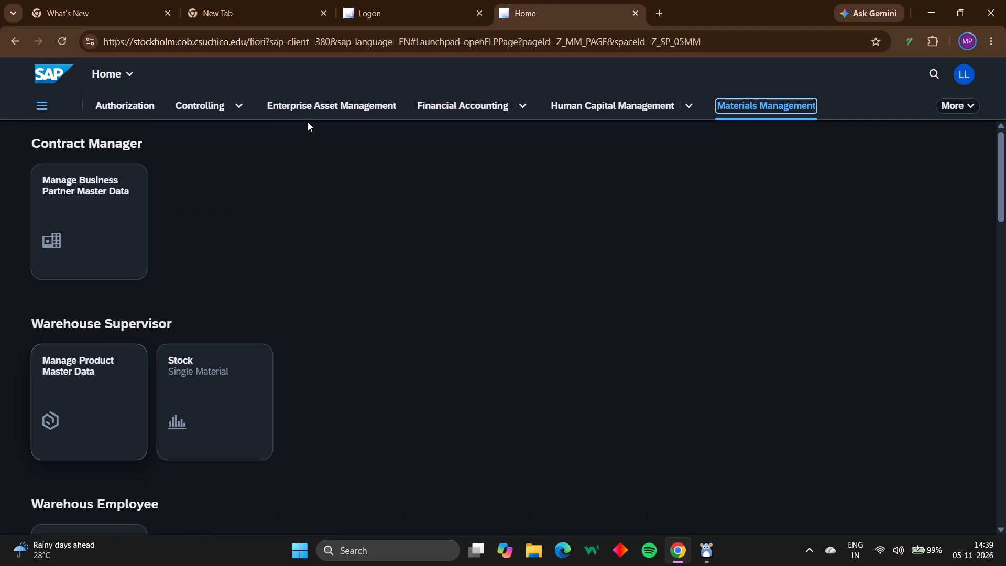
# Look through the pinned spaces and the All Spaces list for the available work areas.
pyautogui.click(49, 111)
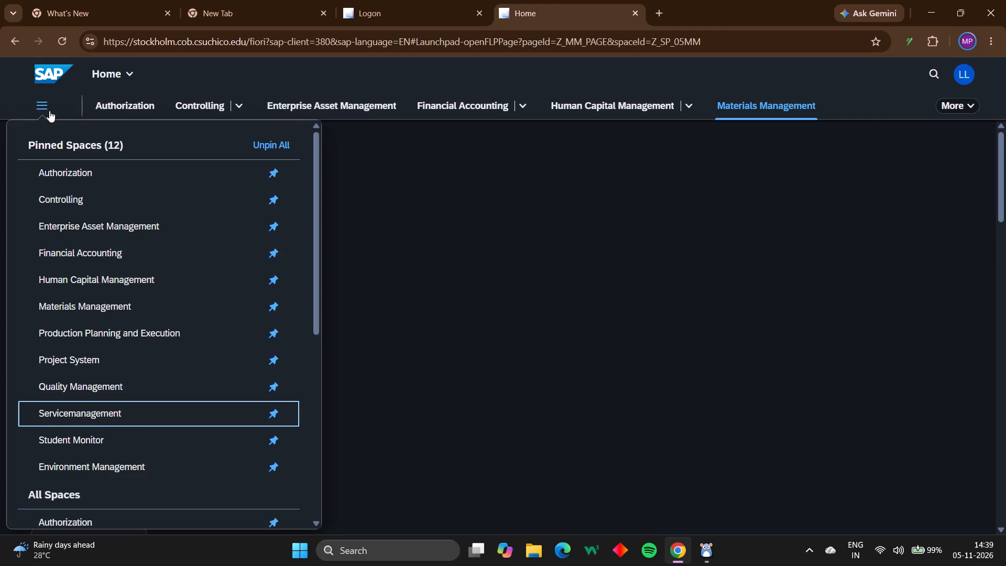
pyautogui.scroll(-2, 119, 389)
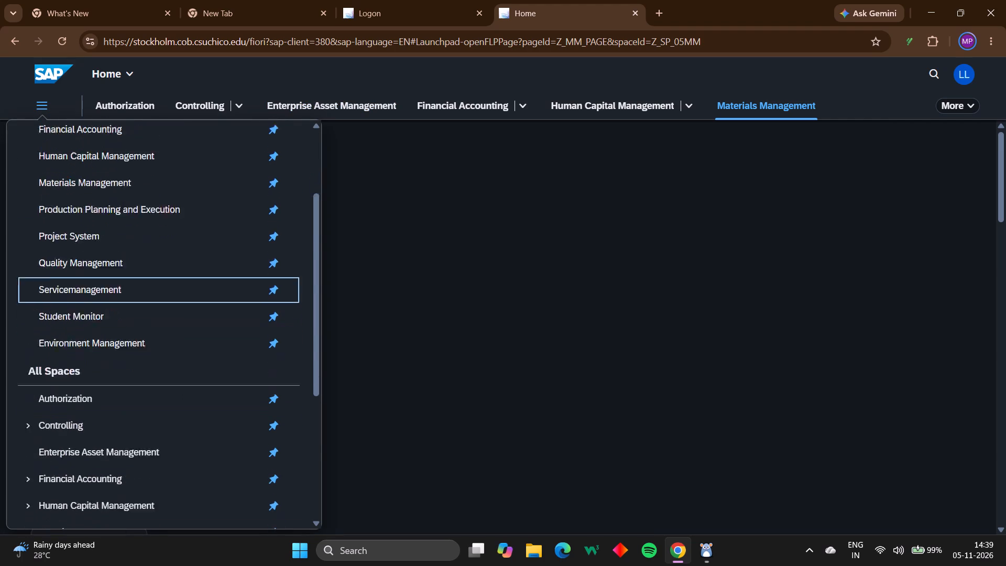
pyautogui.scroll(-4, 119, 389)
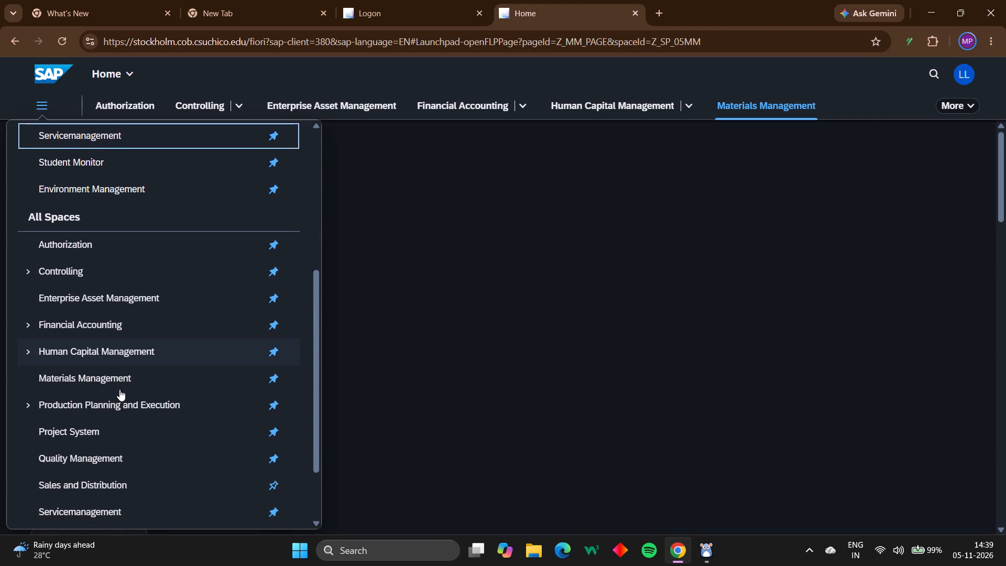
pyautogui.scroll(-2, 119, 389)
pyautogui.click(513, 257)
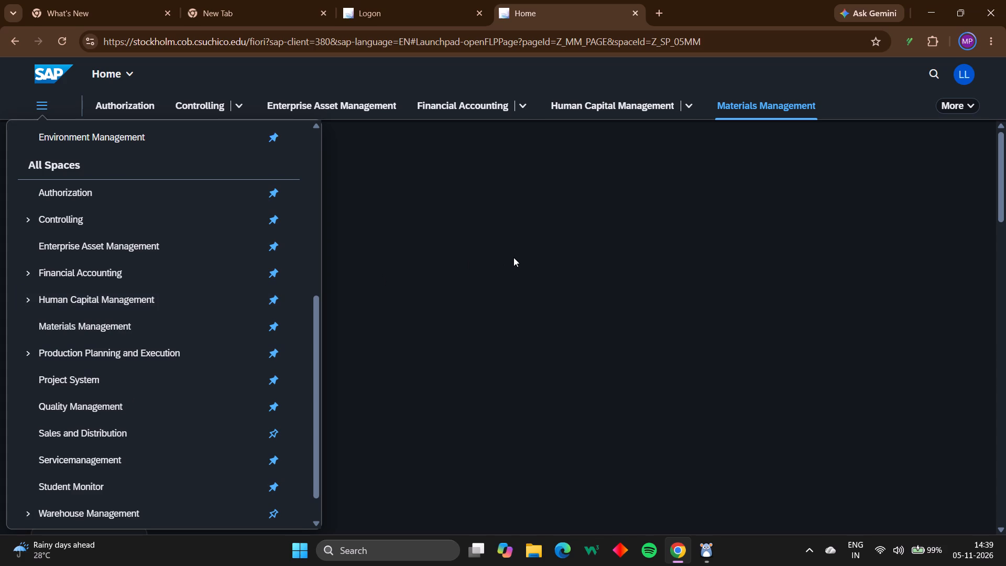
pyautogui.scroll(3, 401, 248)
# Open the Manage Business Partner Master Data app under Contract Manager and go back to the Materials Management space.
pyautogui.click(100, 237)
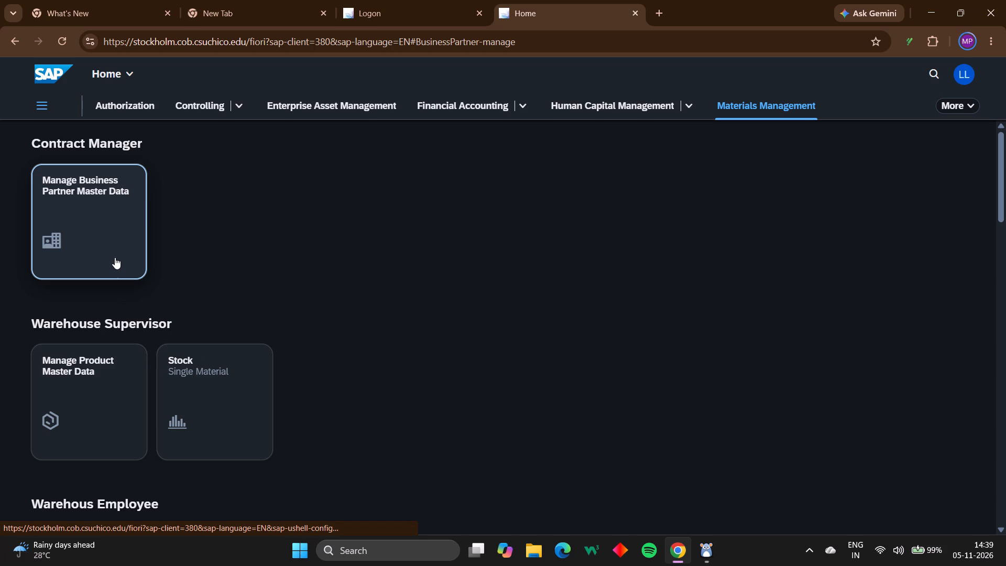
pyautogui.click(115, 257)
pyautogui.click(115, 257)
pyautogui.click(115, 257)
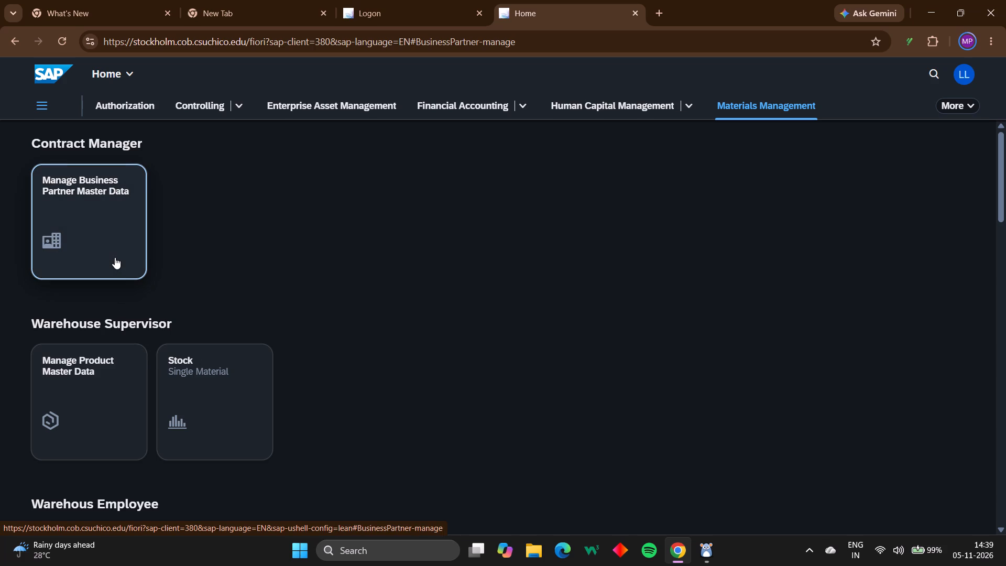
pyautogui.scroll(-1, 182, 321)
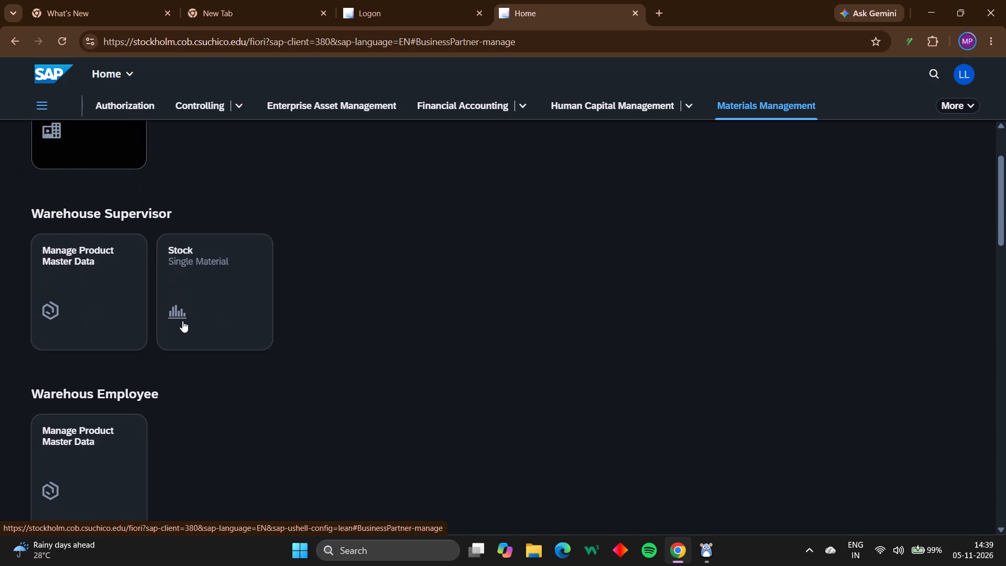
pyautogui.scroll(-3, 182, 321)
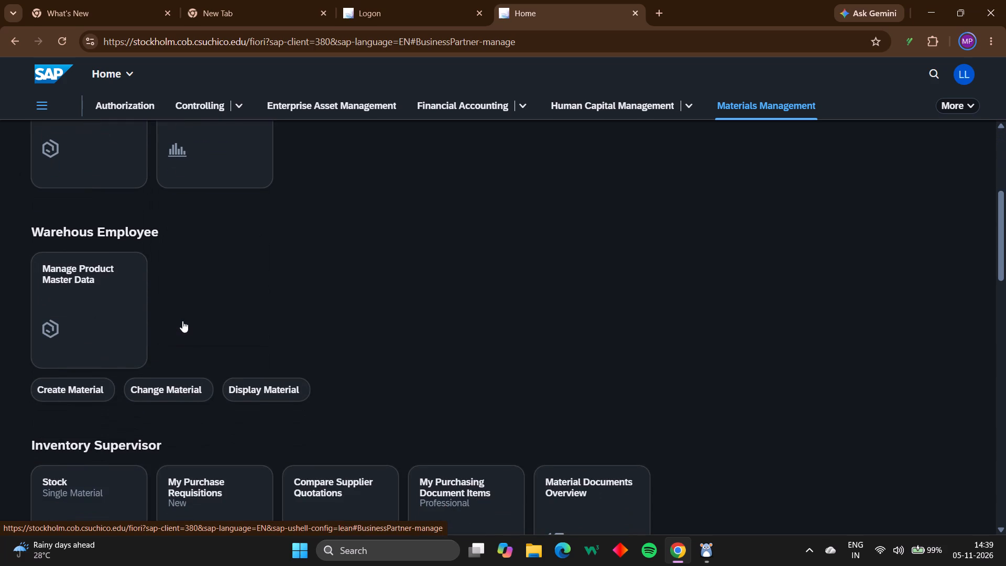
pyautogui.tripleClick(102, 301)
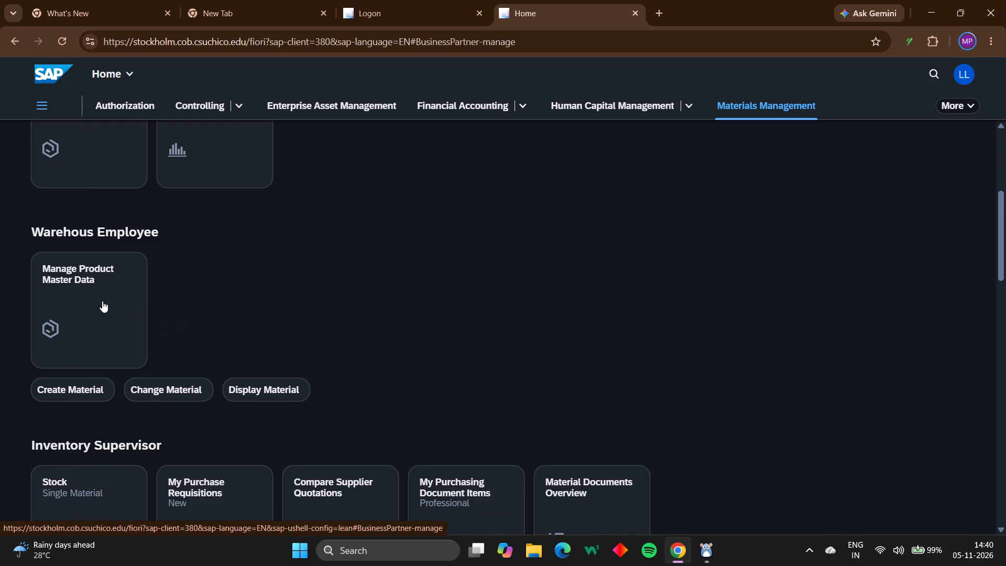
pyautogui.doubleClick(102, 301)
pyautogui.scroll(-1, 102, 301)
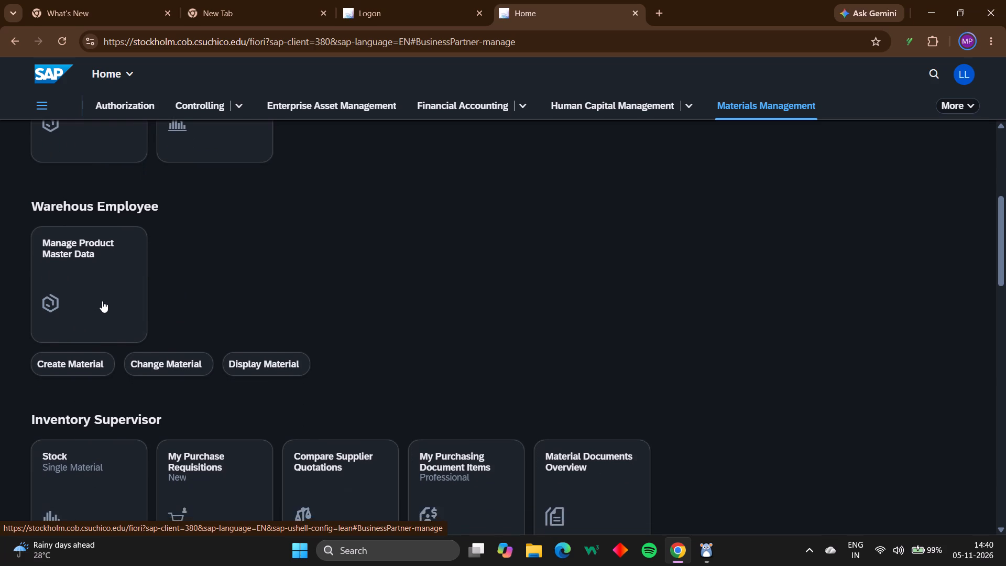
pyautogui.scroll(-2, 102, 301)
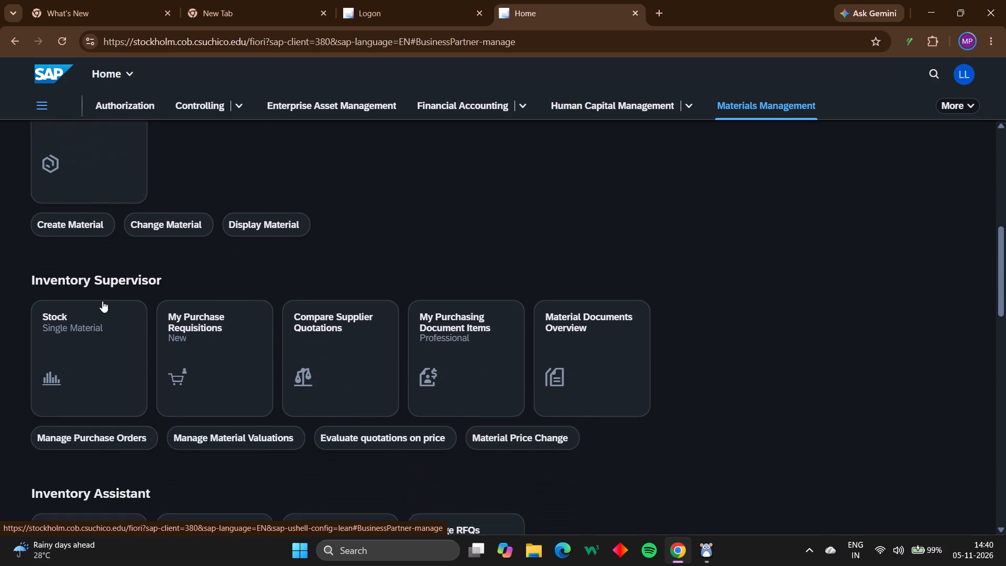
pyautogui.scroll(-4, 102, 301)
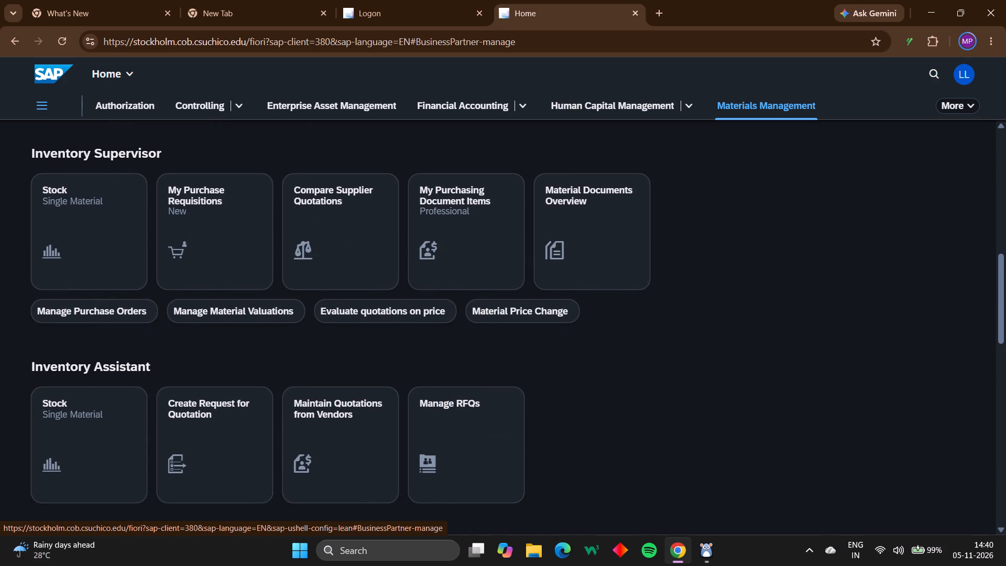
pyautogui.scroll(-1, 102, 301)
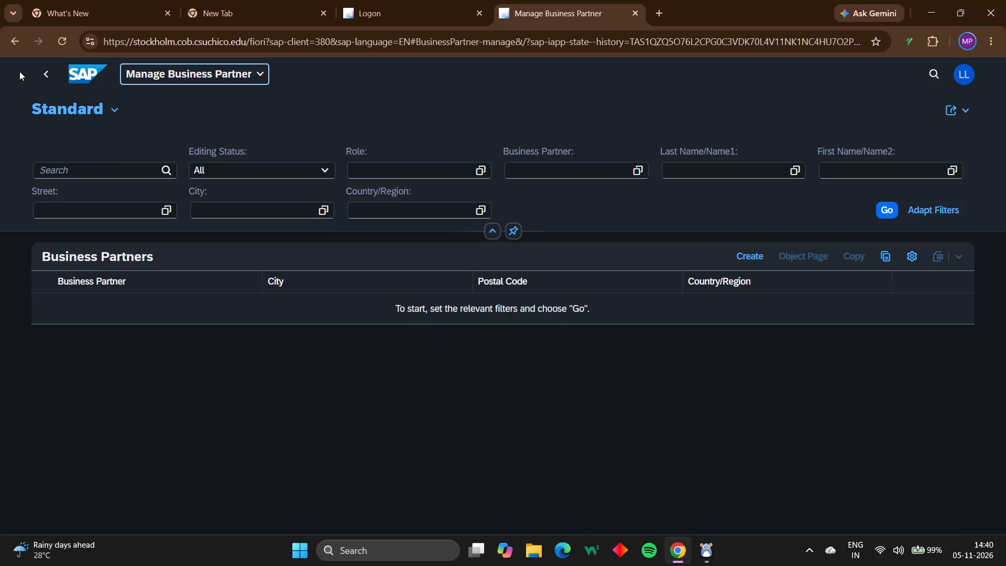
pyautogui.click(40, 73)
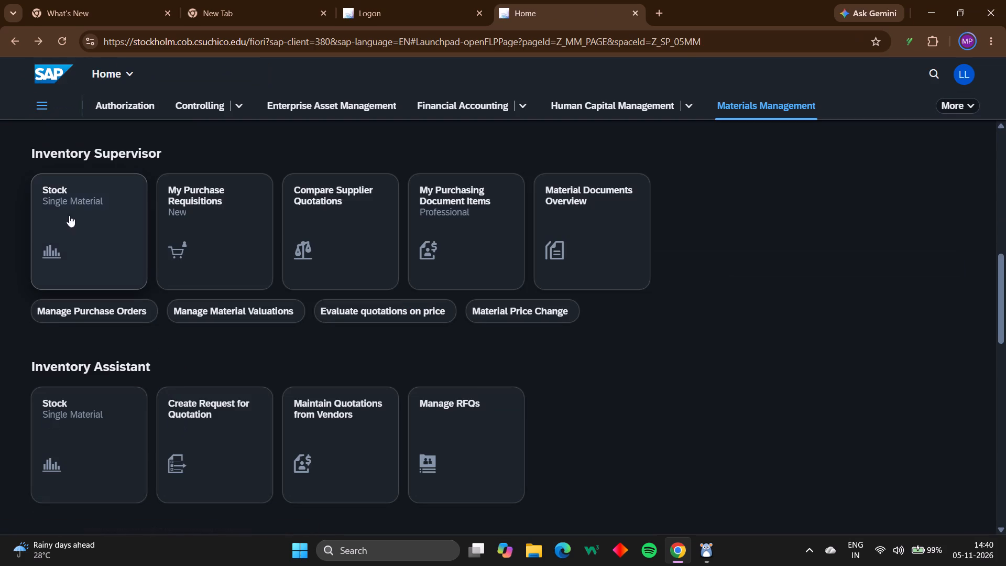
# Open the Manage Product Master Data app under Warehous Employee.
pyautogui.scroll(2, 86, 242)
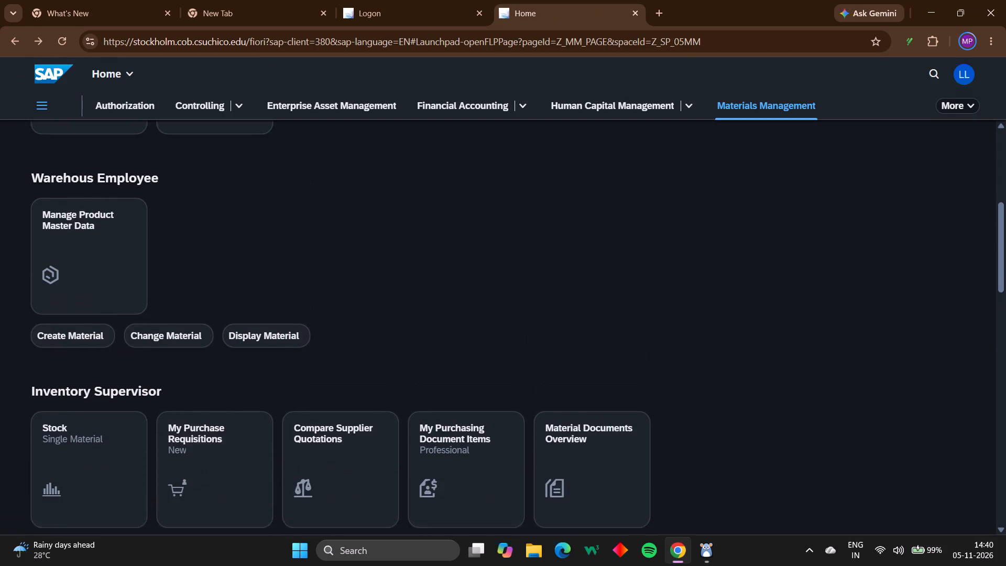
pyautogui.scroll(1, 86, 242)
pyautogui.click(84, 248)
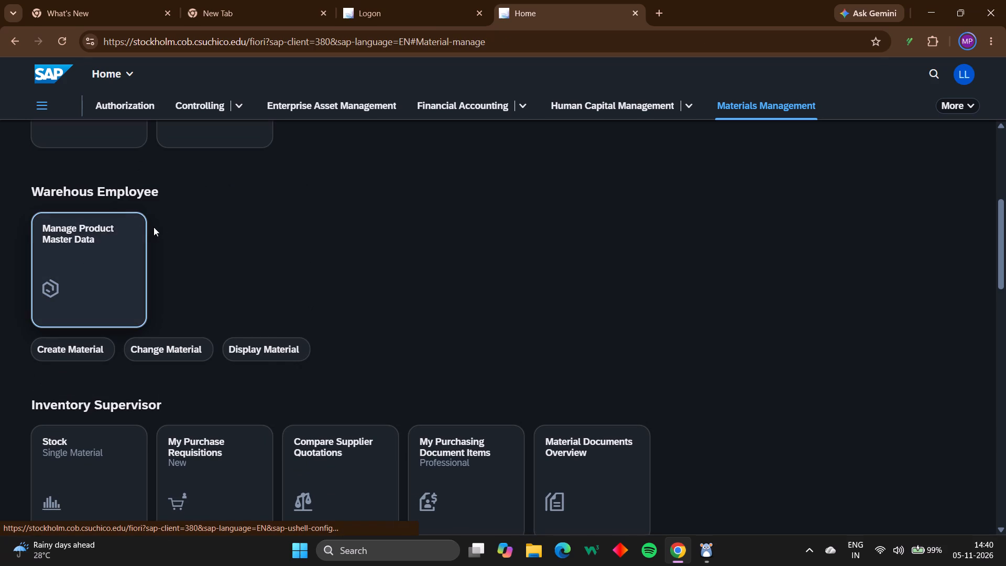
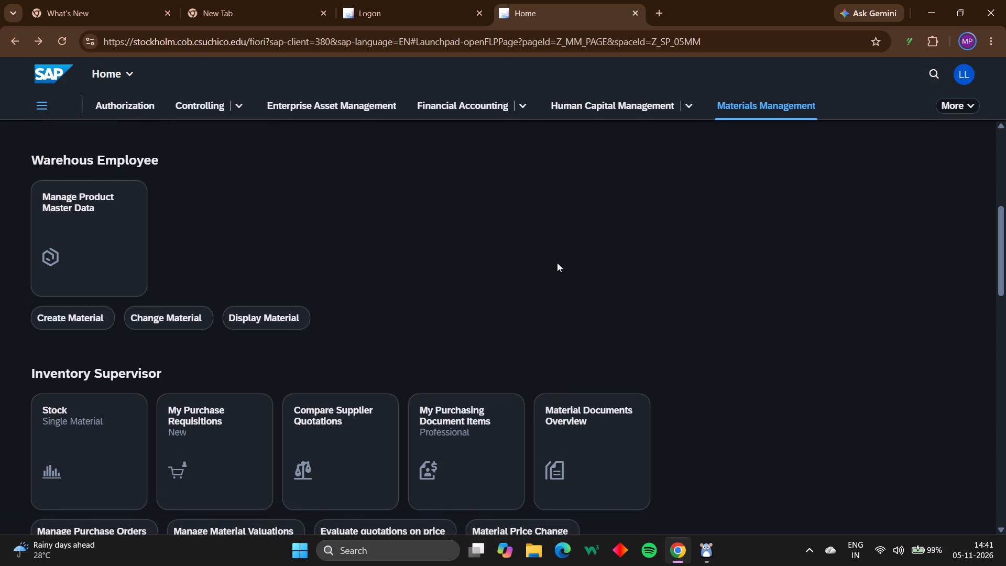
# Review the Materials Management app tiles and links for the roles from Contract Manager to Inventory Assistant.
pyautogui.scroll(-2, 557, 263)
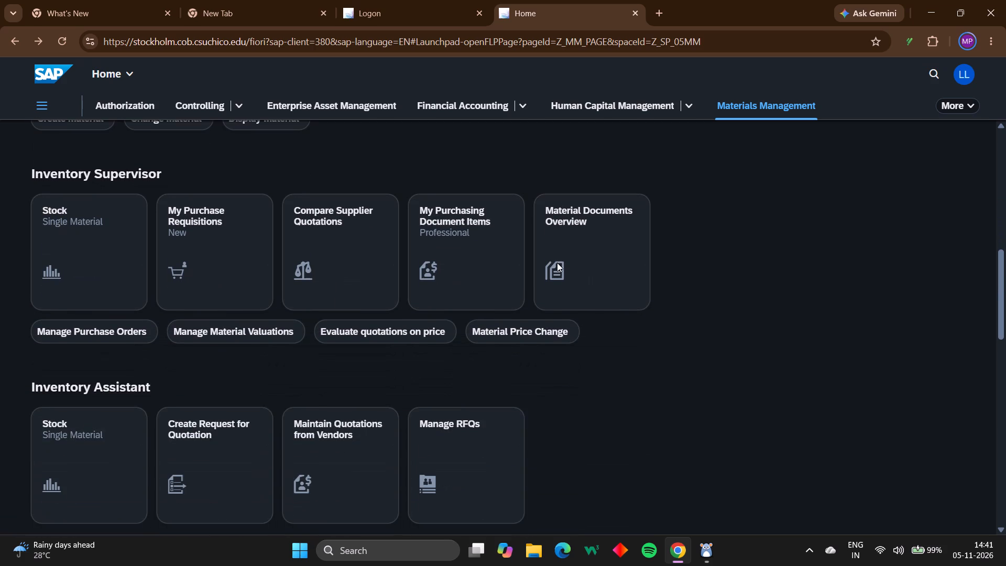
pyautogui.scroll(5, 557, 263)
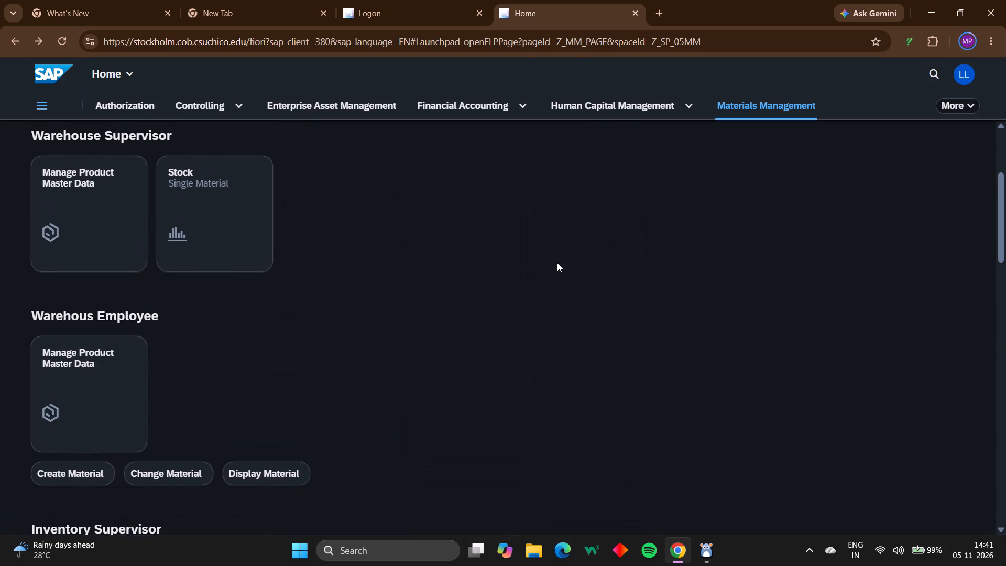
pyautogui.scroll(3, 557, 263)
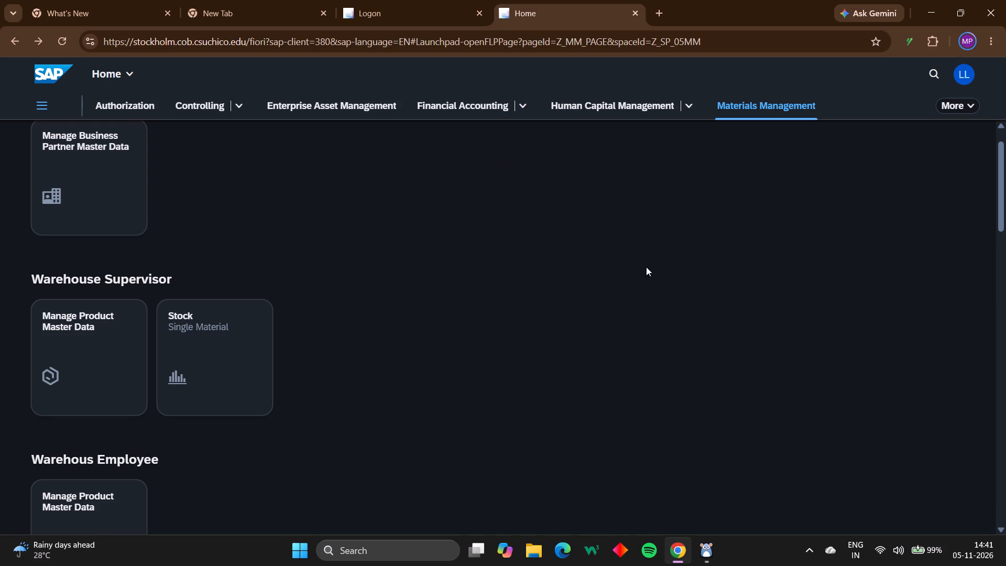
pyautogui.scroll(3, 589, 280)
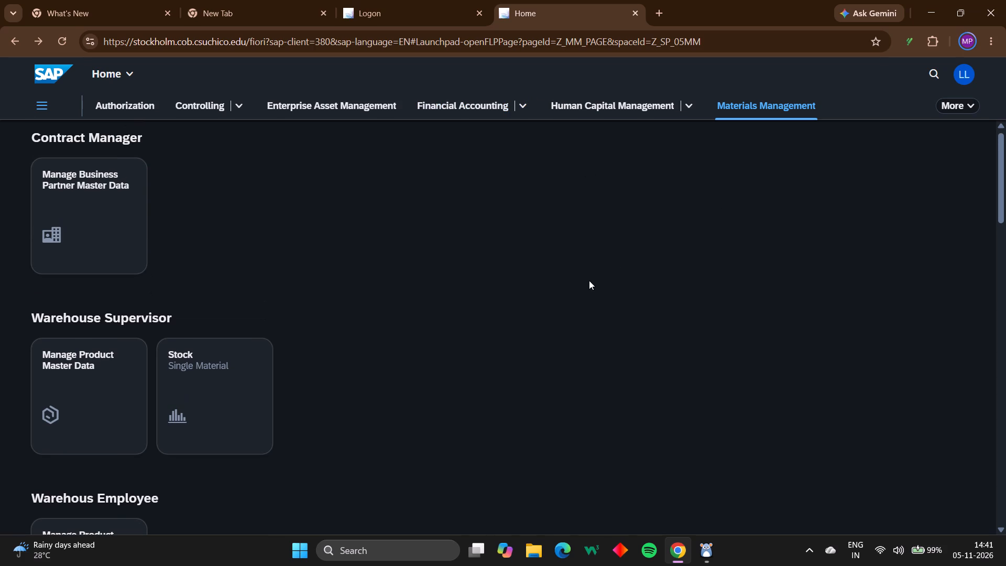
pyautogui.scroll(-2, 589, 280)
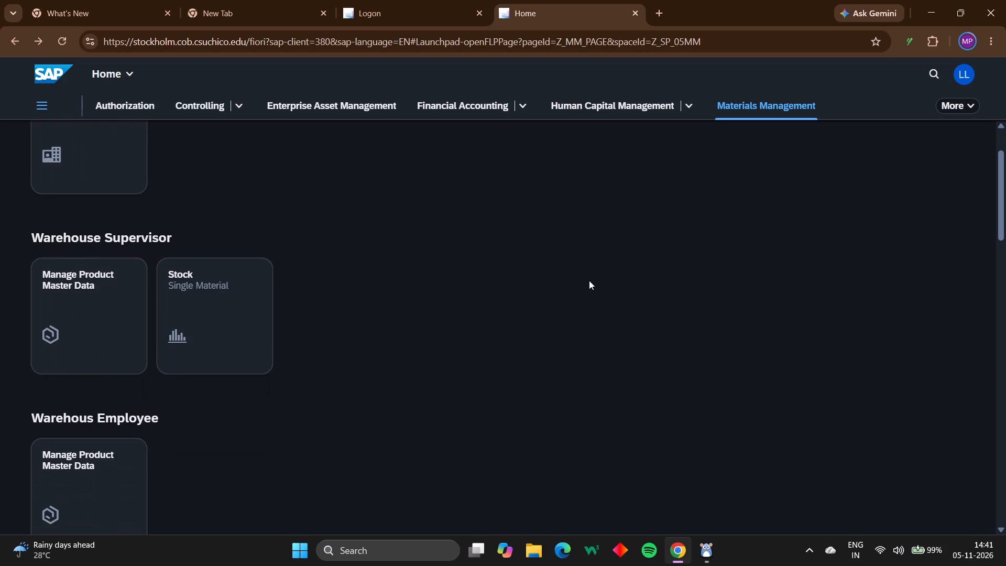
pyautogui.scroll(-3, 589, 280)
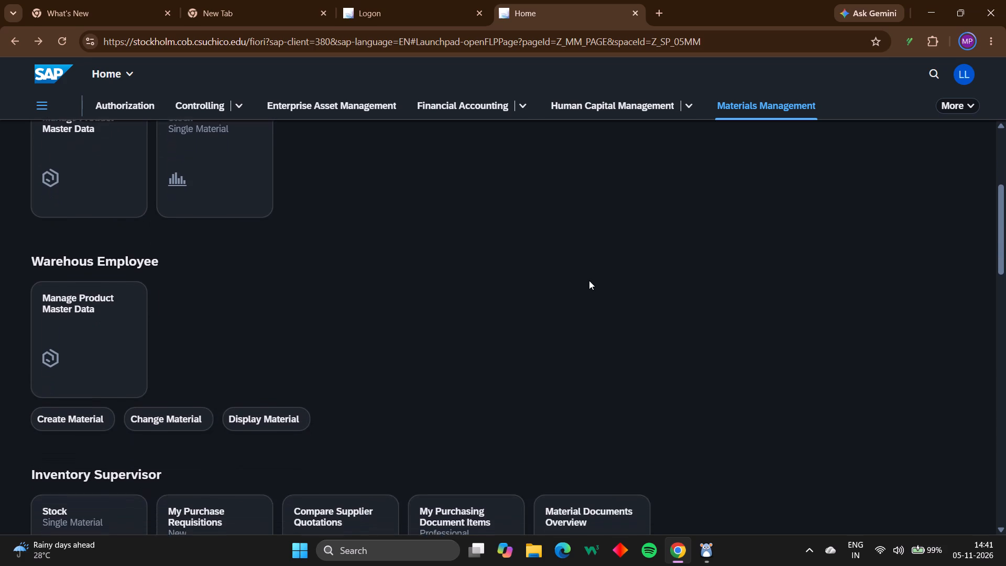
pyautogui.scroll(-1, 589, 280)
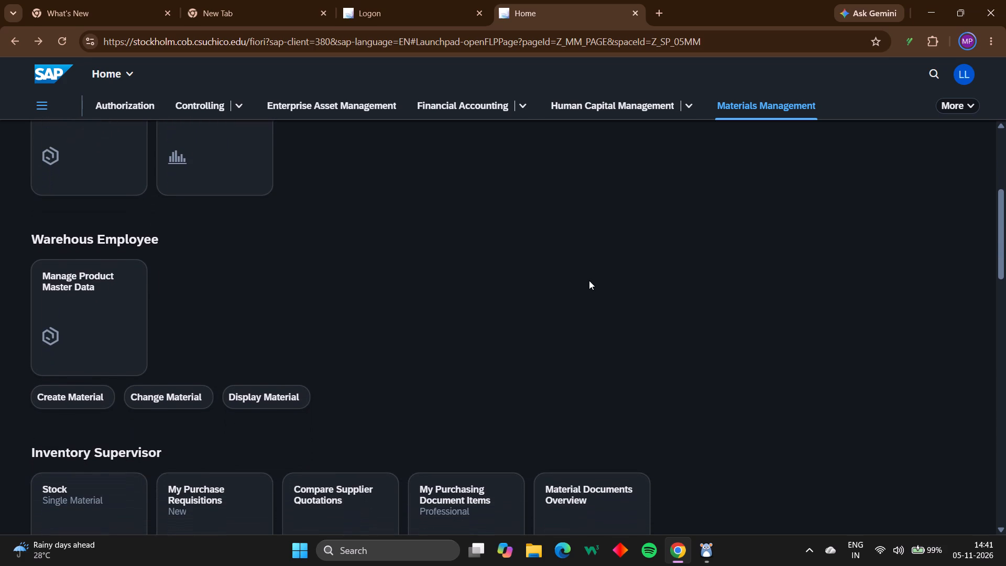
pyautogui.scroll(-1, 589, 280)
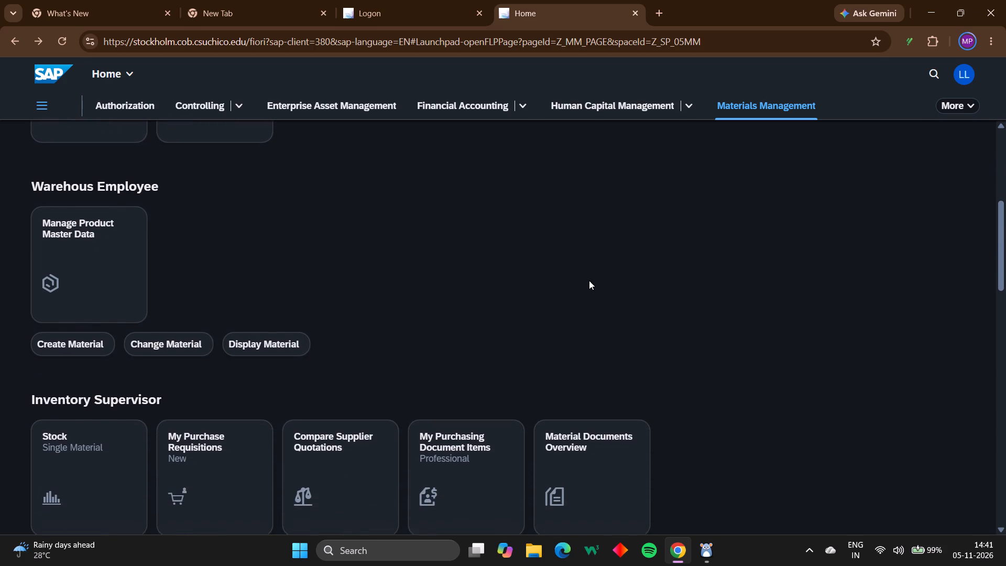
pyautogui.scroll(-4, 589, 280)
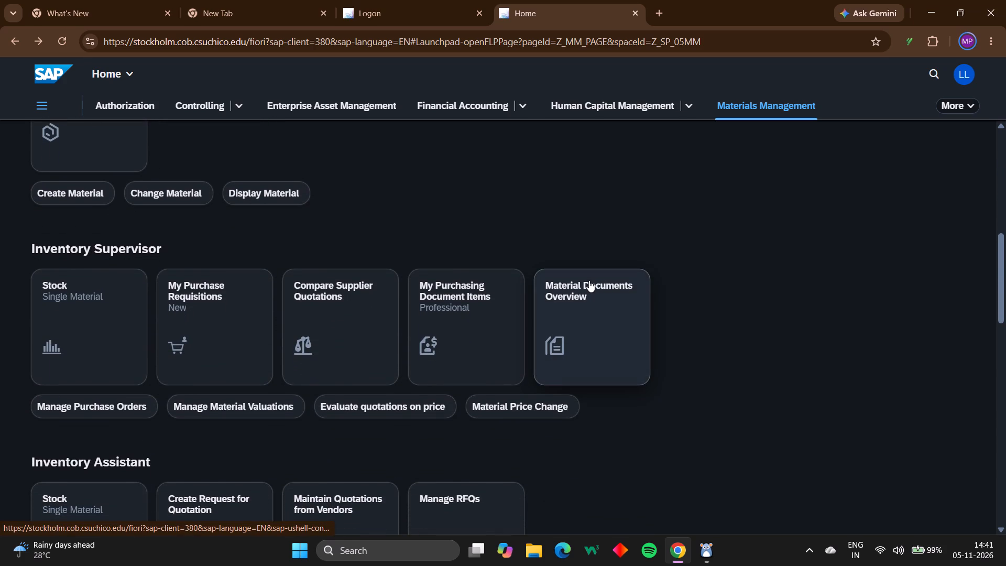
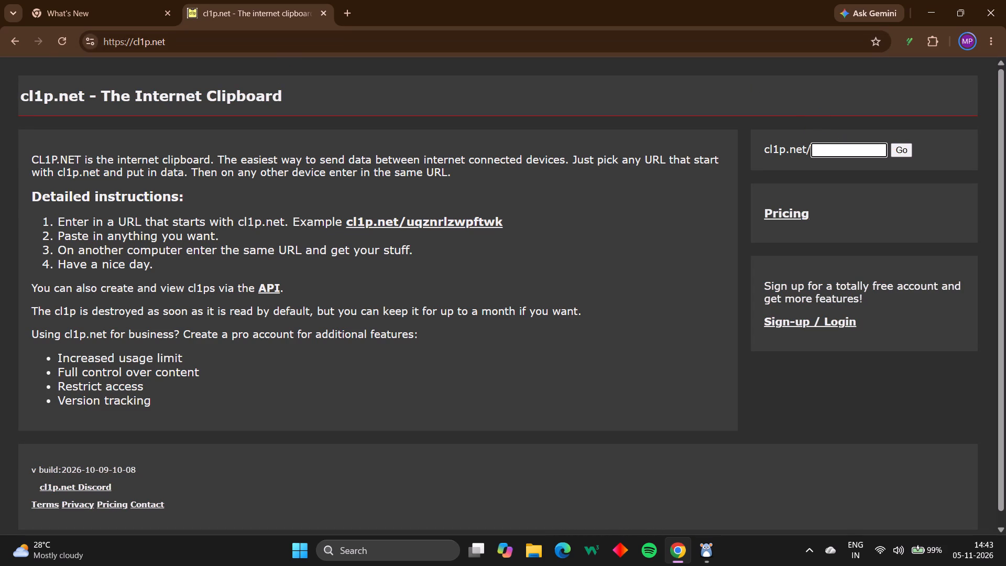
# Open the cl1p.net clip named i3 and copy the SAP launchpad link it contains.
pyautogui.write('i3')
pyautogui.press('Return')
pyautogui.moveTo(1005, 99); pyautogui.dragTo(891, 148)
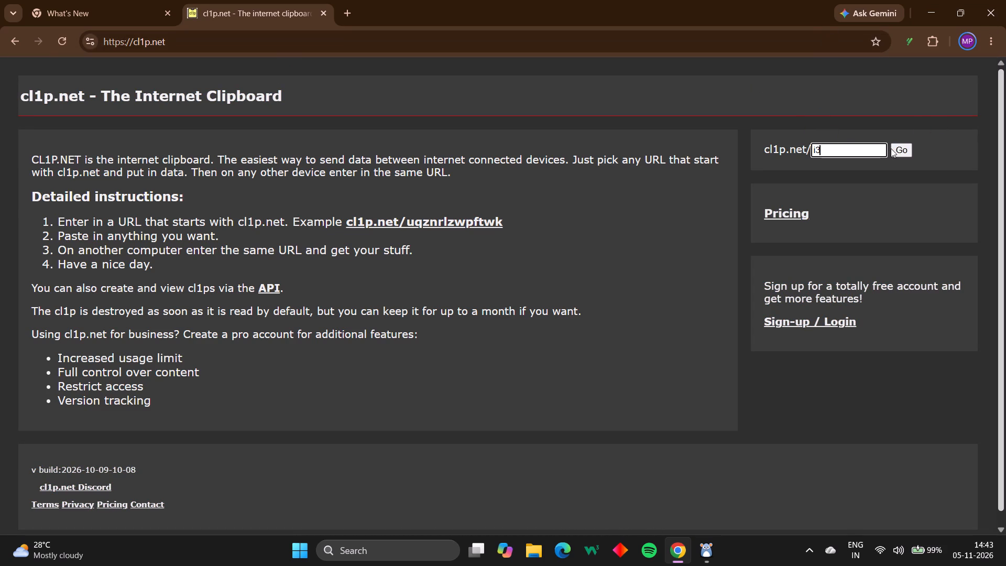
pyautogui.moveTo(891, 148); pyautogui.dragTo(899, 146)
pyautogui.click(899, 146)
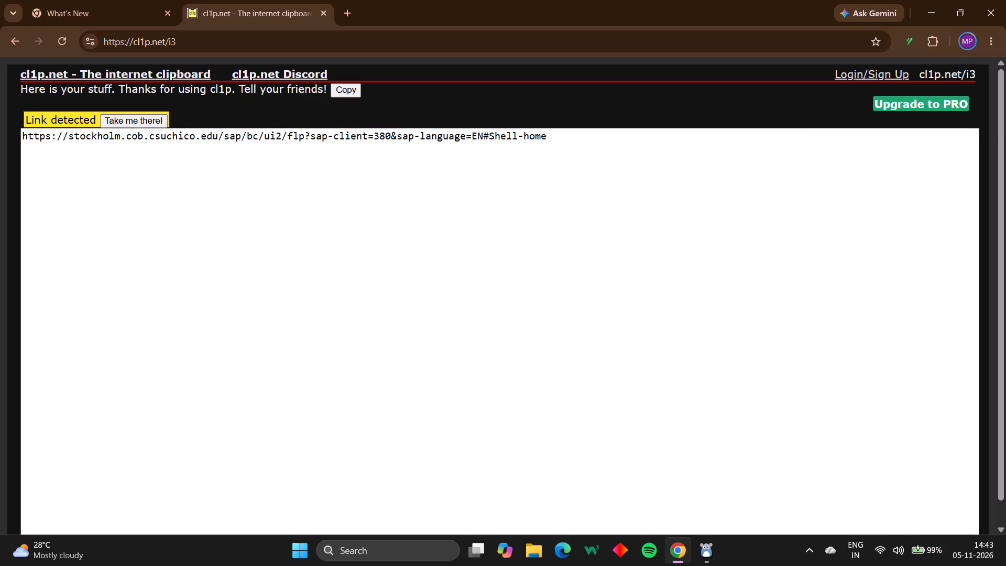
pyautogui.click(347, 90)
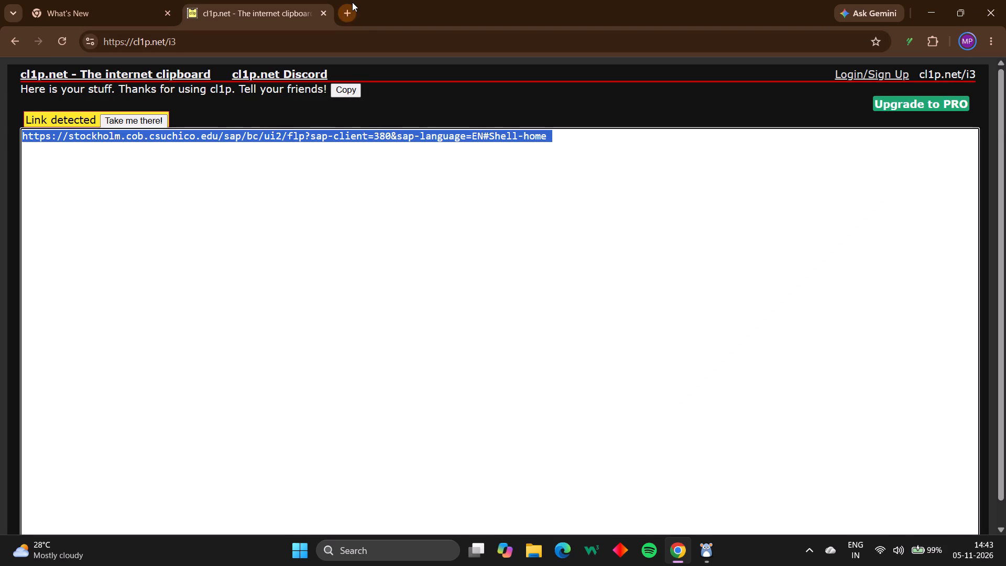
# Open the copied SAP Fiori launchpad link in a new browser tab.
pyautogui.click(352, 2)
pyautogui.hotkey('ctrl', 'v')
pyautogui.press('Return')
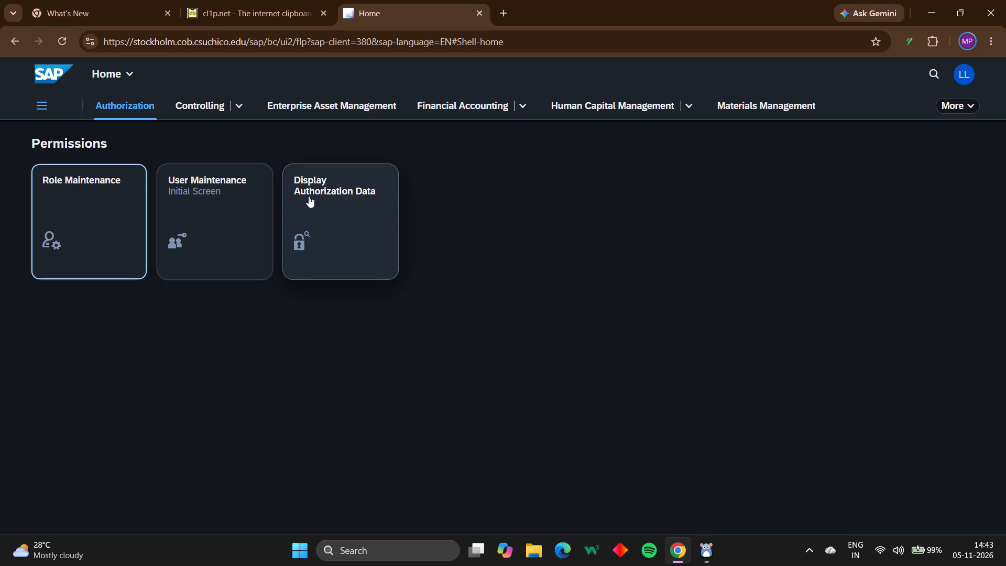
# Return to the i3 clip and follow its detected link to the SAP launchpad in that same tab.
pyautogui.click(279, 20)
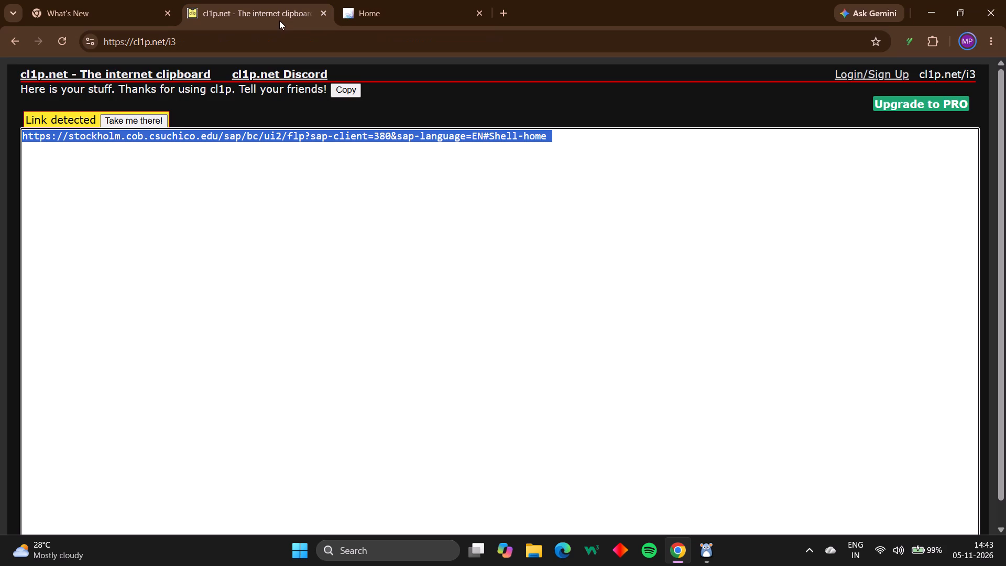
pyautogui.click(136, 116)
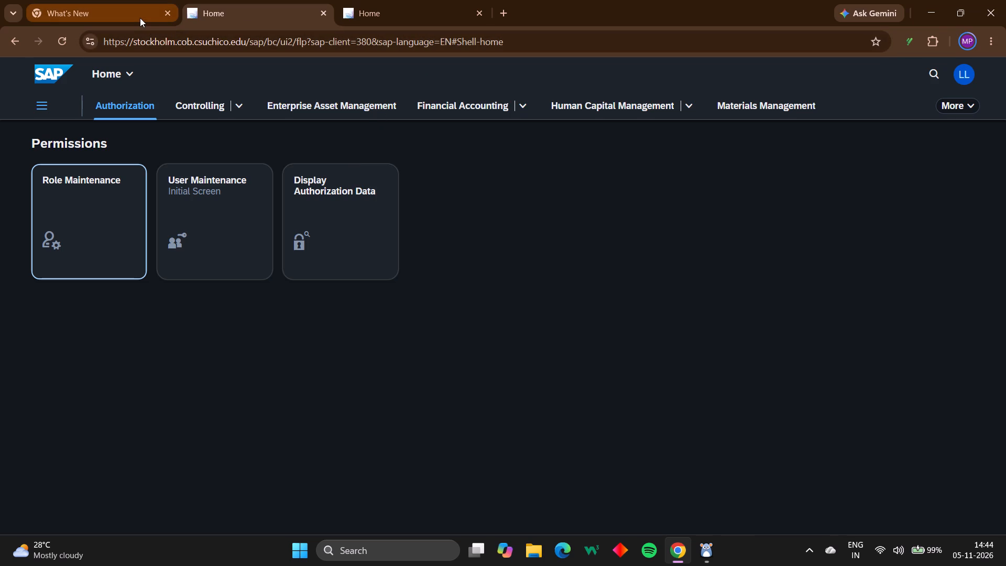
# Open cl1p.net in another new tab and go to the clip i3 again.
pyautogui.click(506, 10)
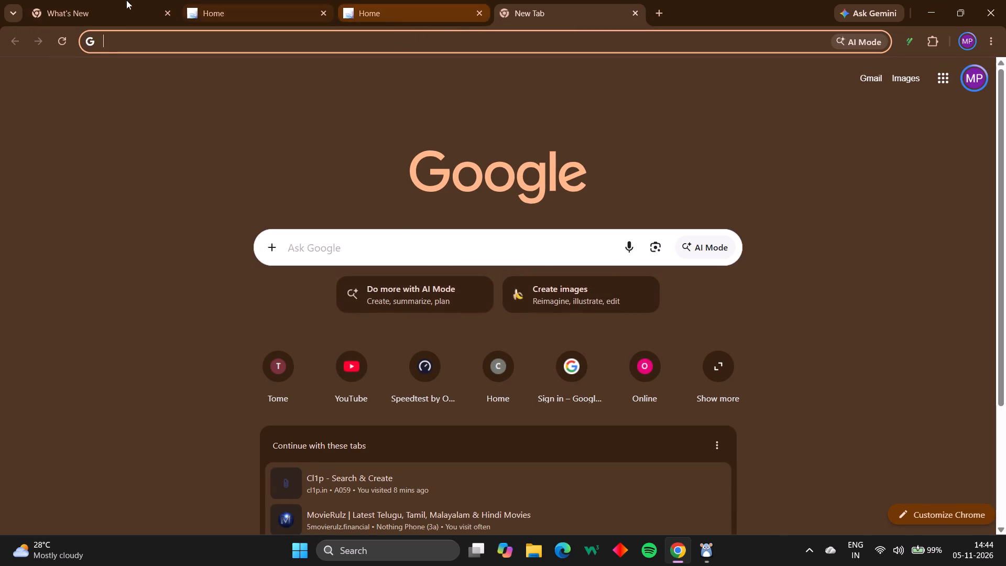
pyautogui.write('cl')
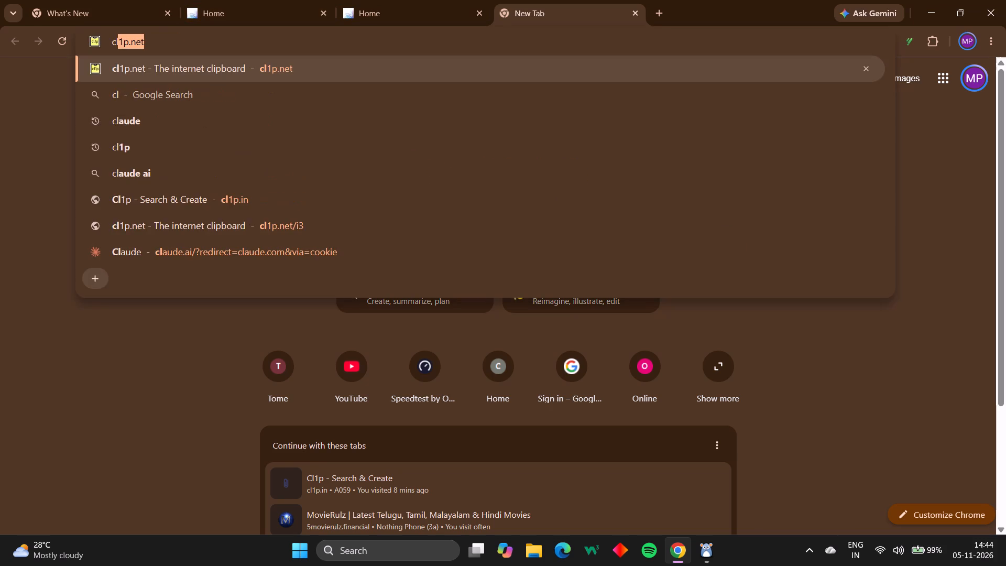
pyautogui.press('Return')
pyautogui.click(826, 145)
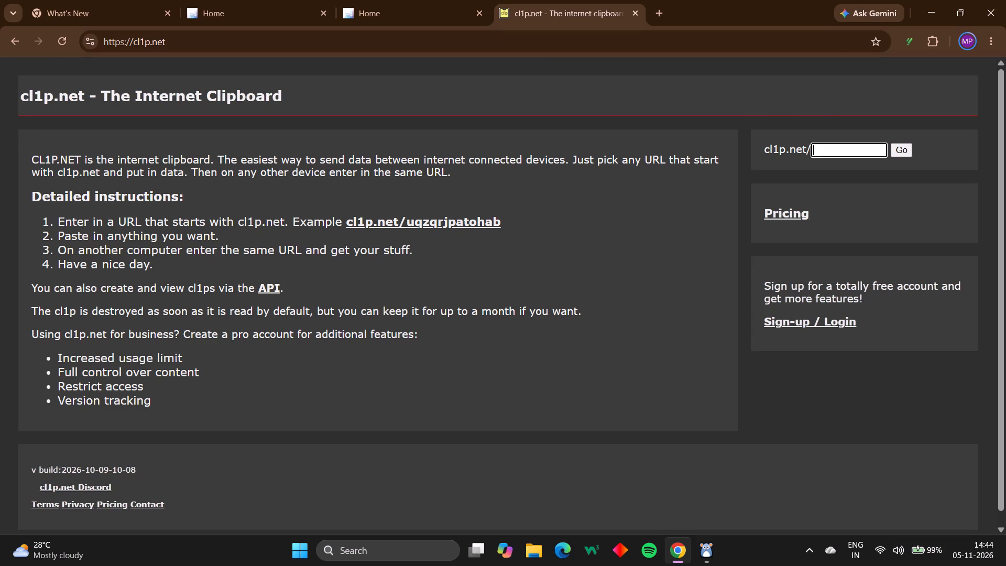
pyautogui.write('i3')
pyautogui.press('Return')
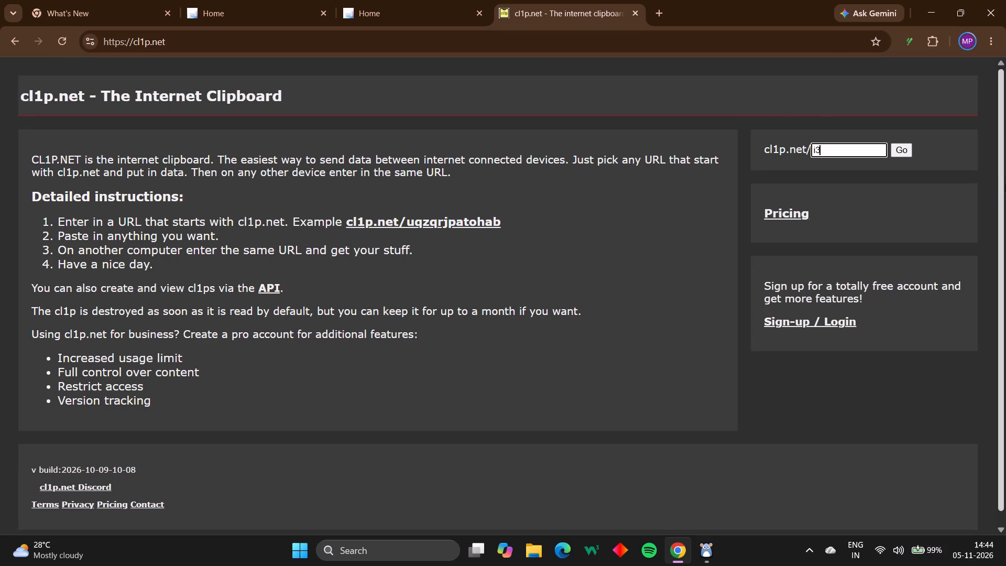
pyautogui.click(903, 144)
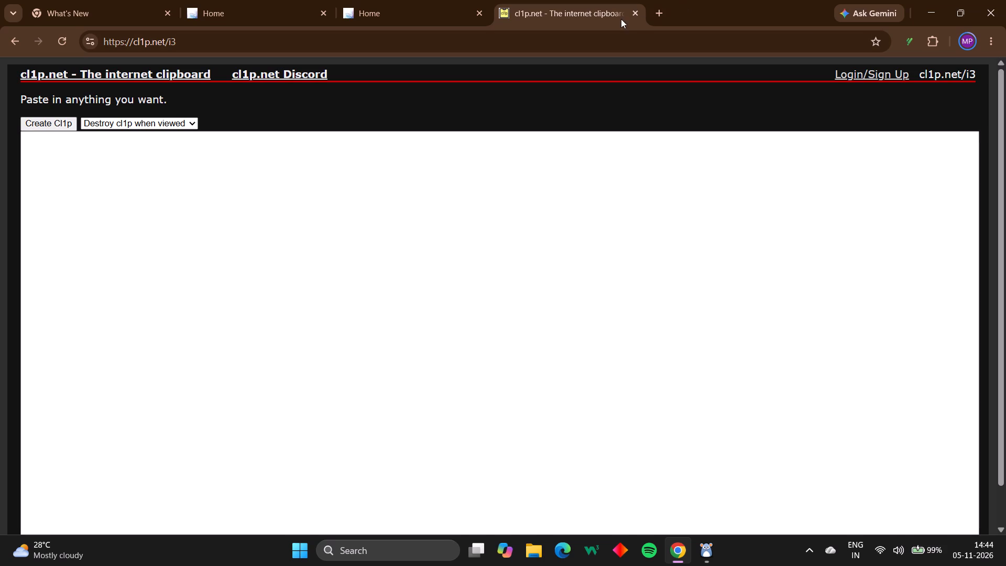
# Switch back to the SAP home tab, check the additional spaces, and open the User Maintenance app.
pyautogui.click(435, 5)
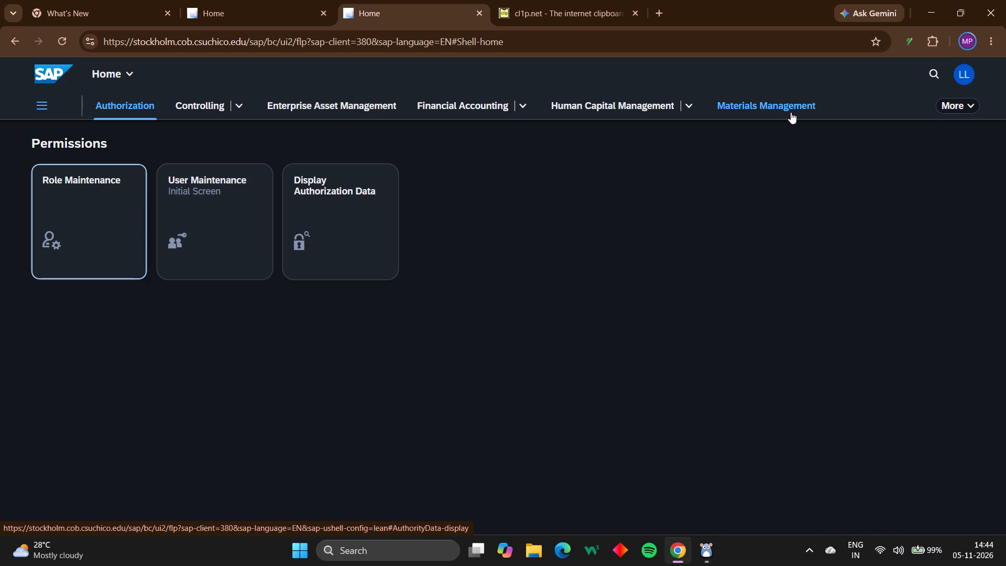
pyautogui.click(953, 112)
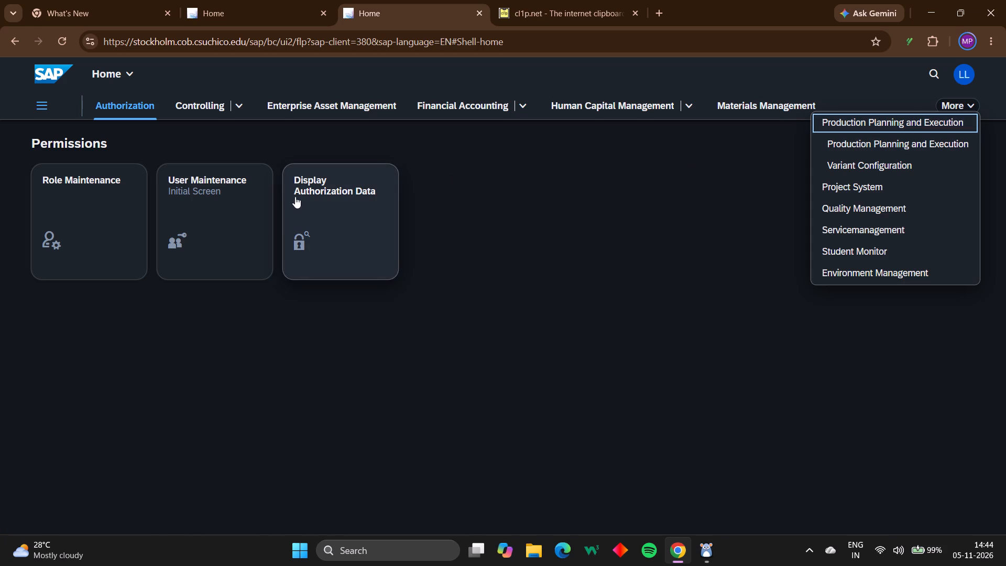
pyautogui.click(242, 195)
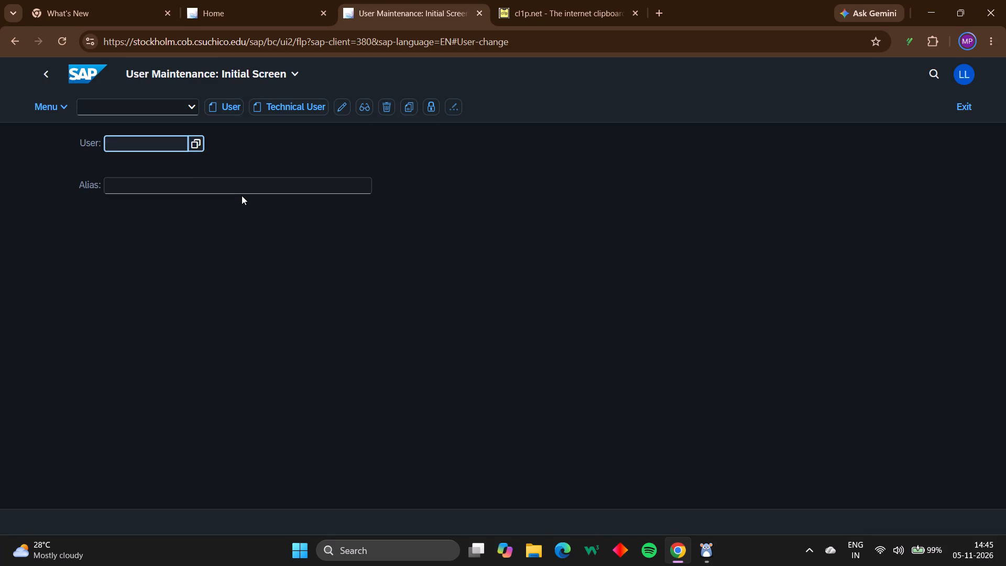
# Leave User Maintenance and load the SAP launchpad home again from the copied link.
pyautogui.click(17, 37)
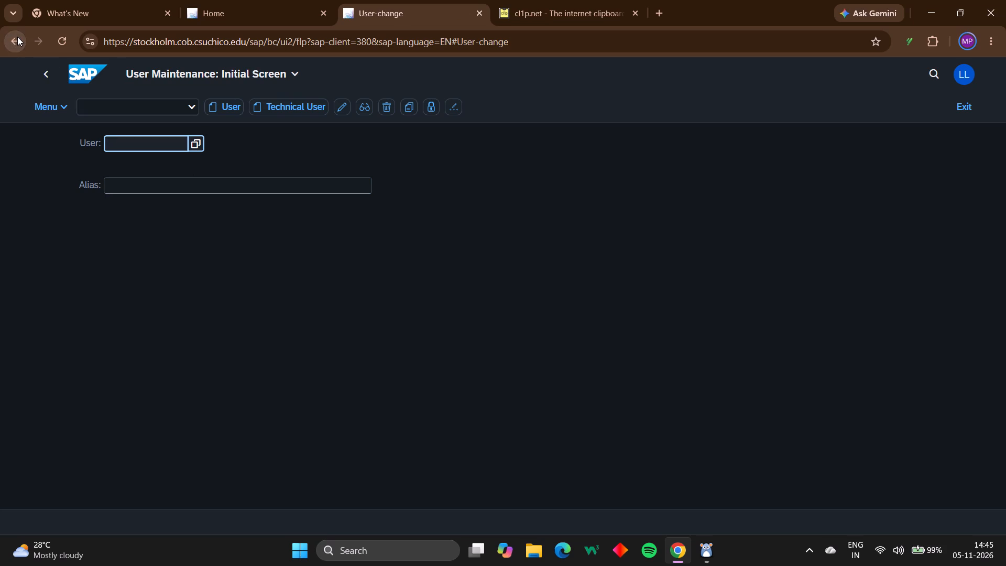
pyautogui.click(17, 37)
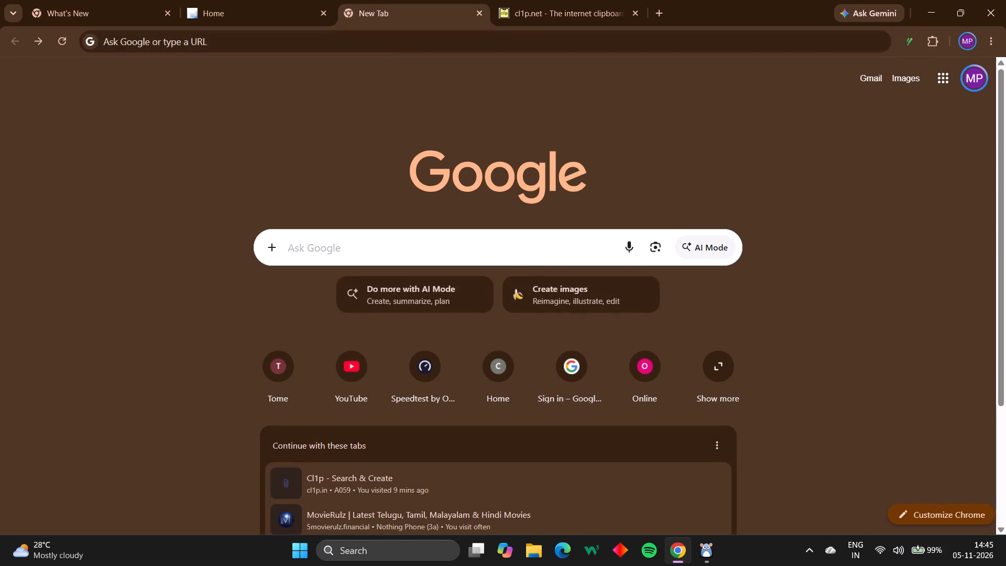
pyautogui.click(366, 44)
pyautogui.hotkey('ctrl', 'v')
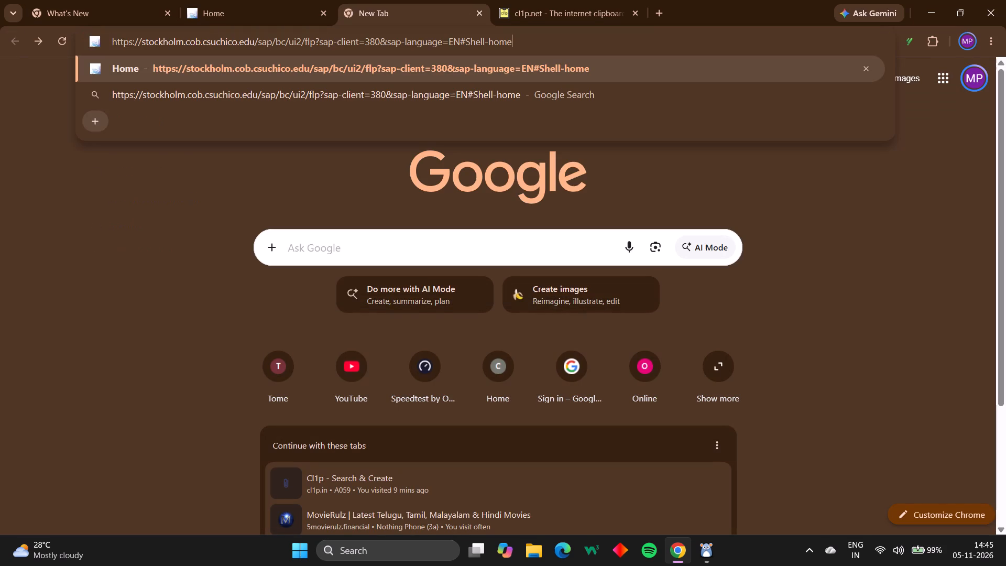
pyautogui.press('Return')
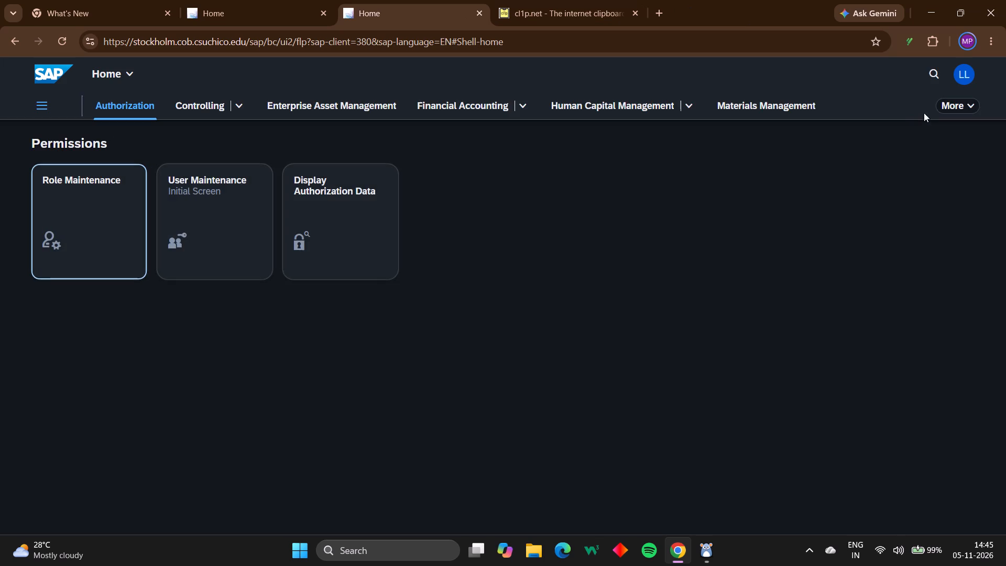
# Examine the additional spaces and the full lists of pinned and all spaces on the SAP home page.
pyautogui.click(952, 108)
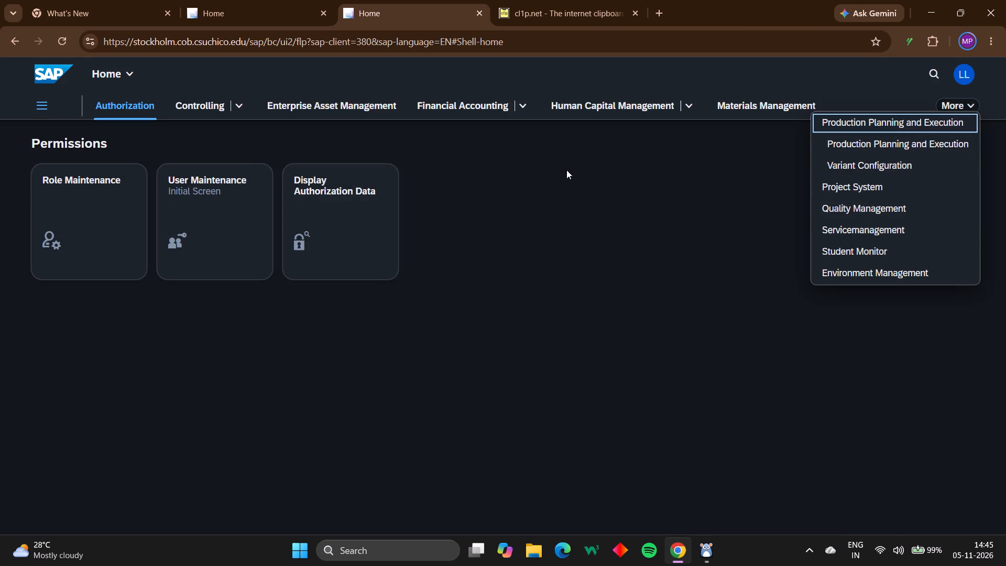
pyautogui.click(43, 102)
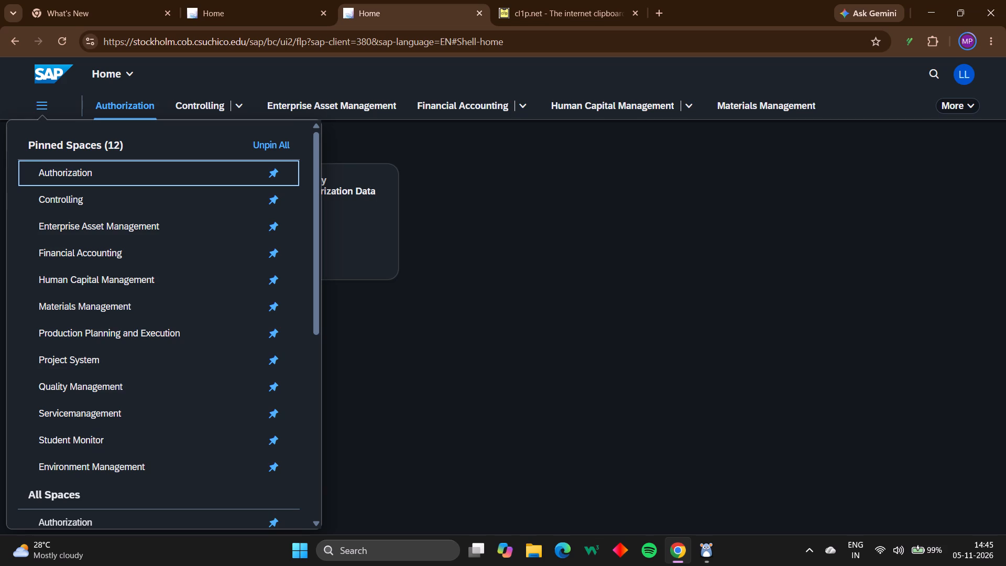
pyautogui.scroll(-1, 96, 295)
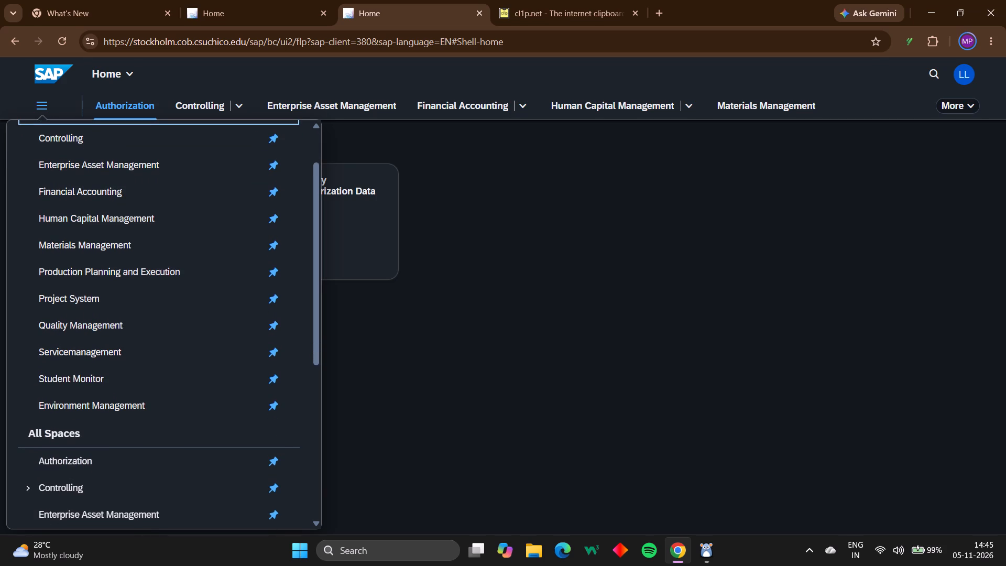
pyautogui.scroll(1, 106, 362)
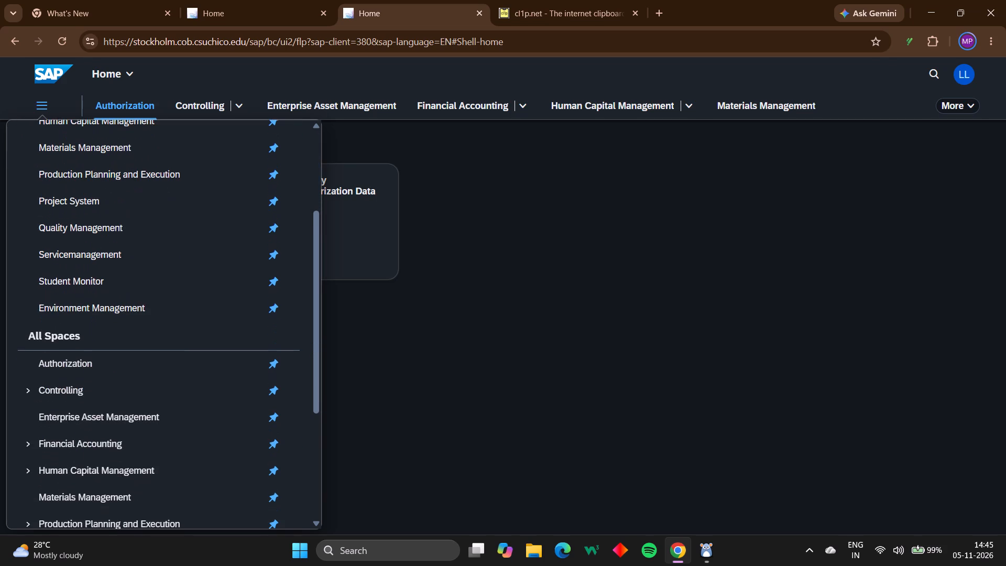
pyautogui.scroll(1, 106, 362)
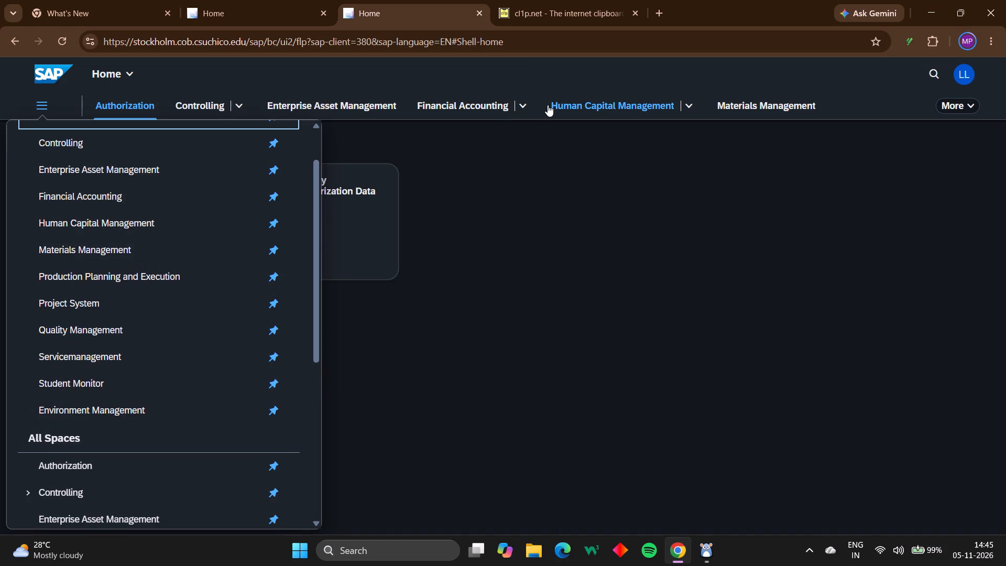
pyautogui.scroll(1, 226, 193)
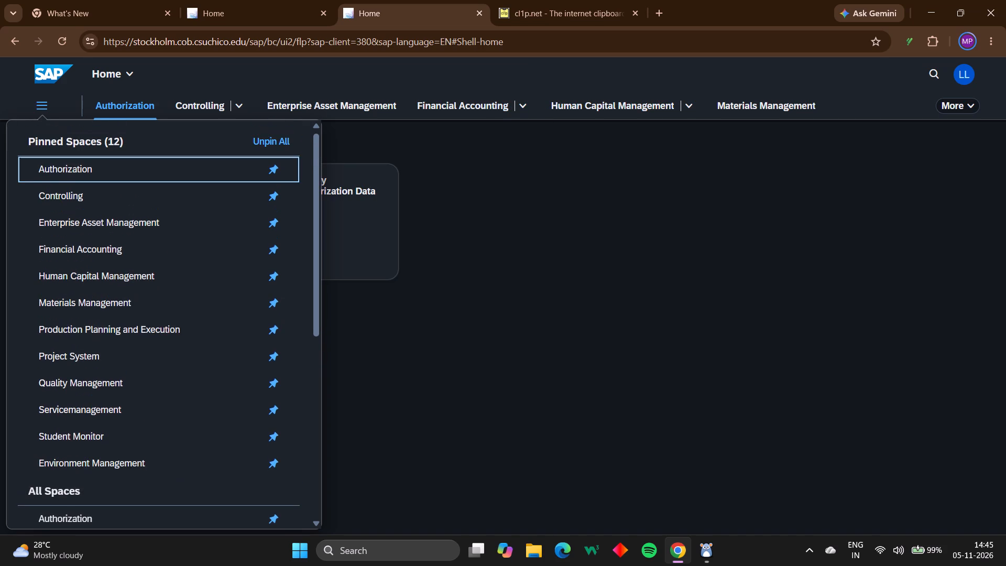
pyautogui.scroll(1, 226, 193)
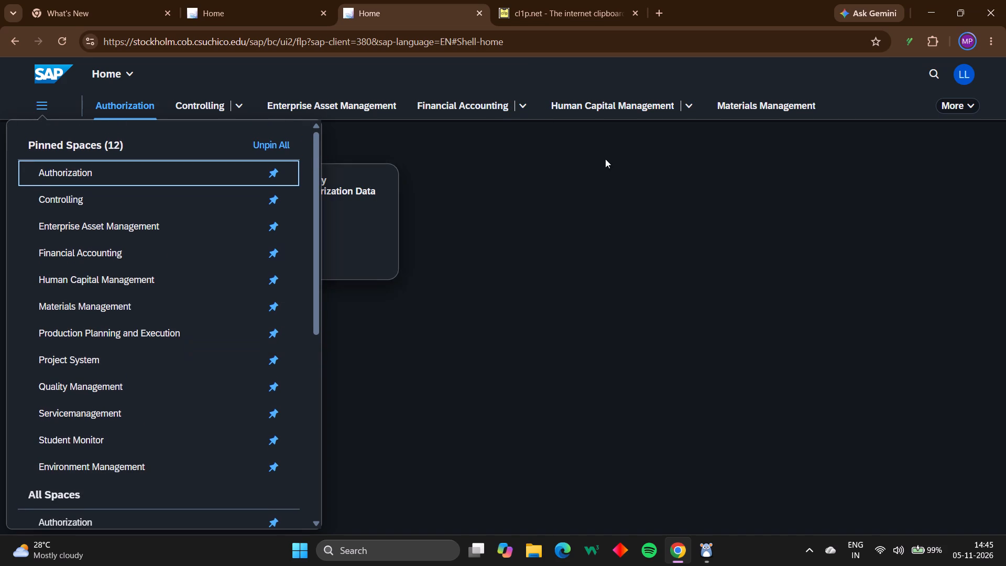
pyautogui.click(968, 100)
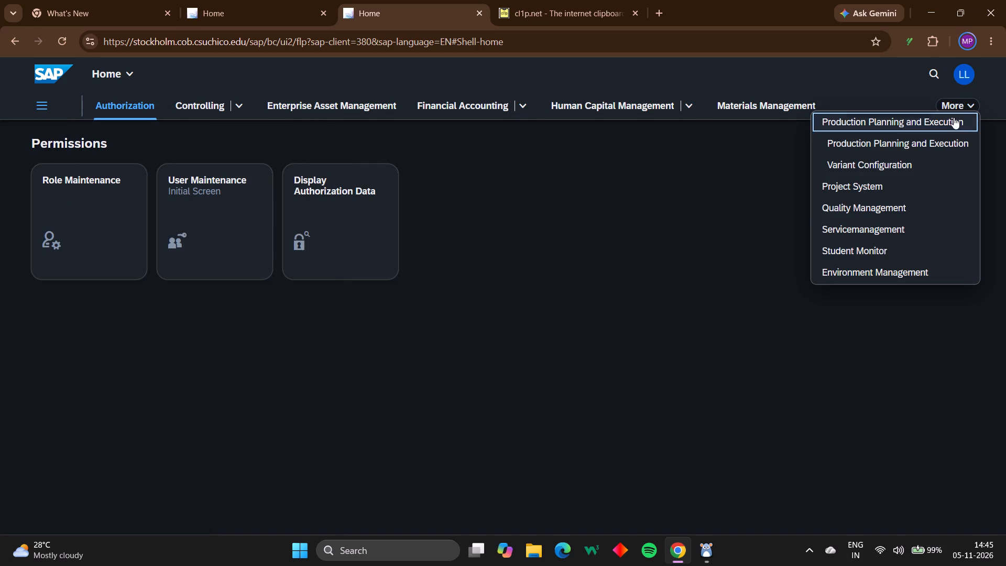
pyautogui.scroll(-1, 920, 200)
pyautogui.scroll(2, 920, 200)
# Open WhatsApp Web in a new browser tab.
pyautogui.click(663, 7)
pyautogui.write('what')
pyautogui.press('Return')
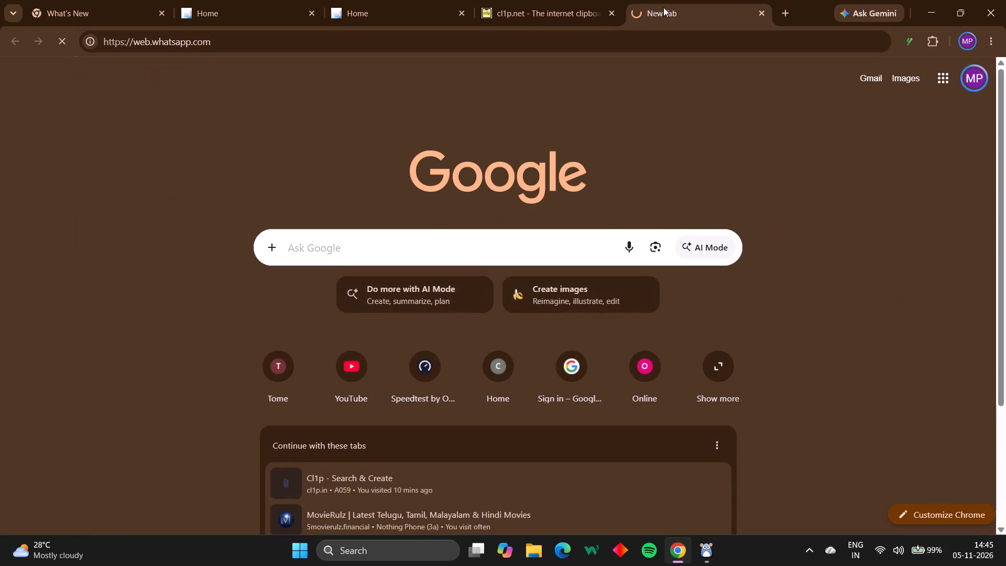
# Close the cl1p.net tab and the second SAP Home tab.
pyautogui.click(611, 13)
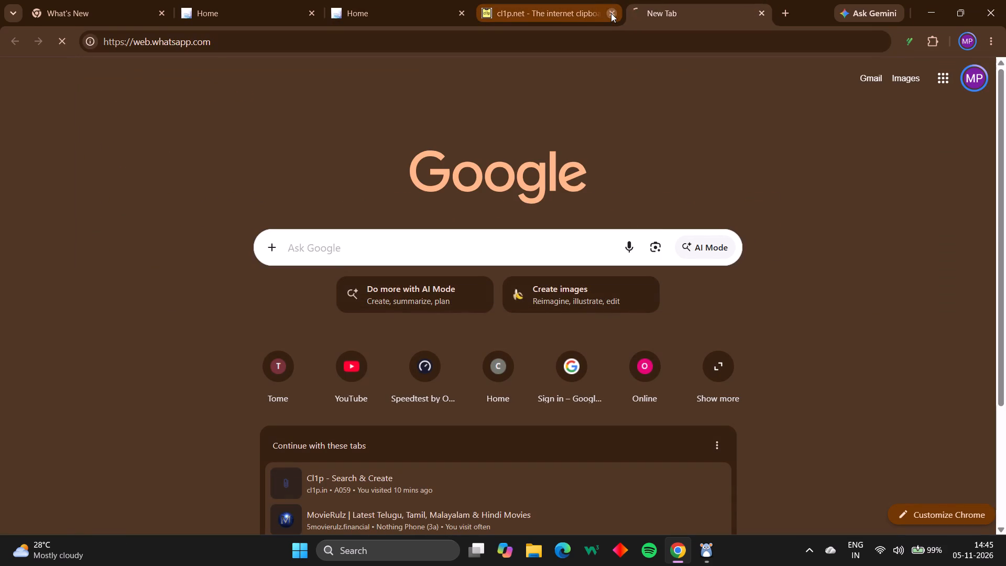
pyautogui.click(464, 15)
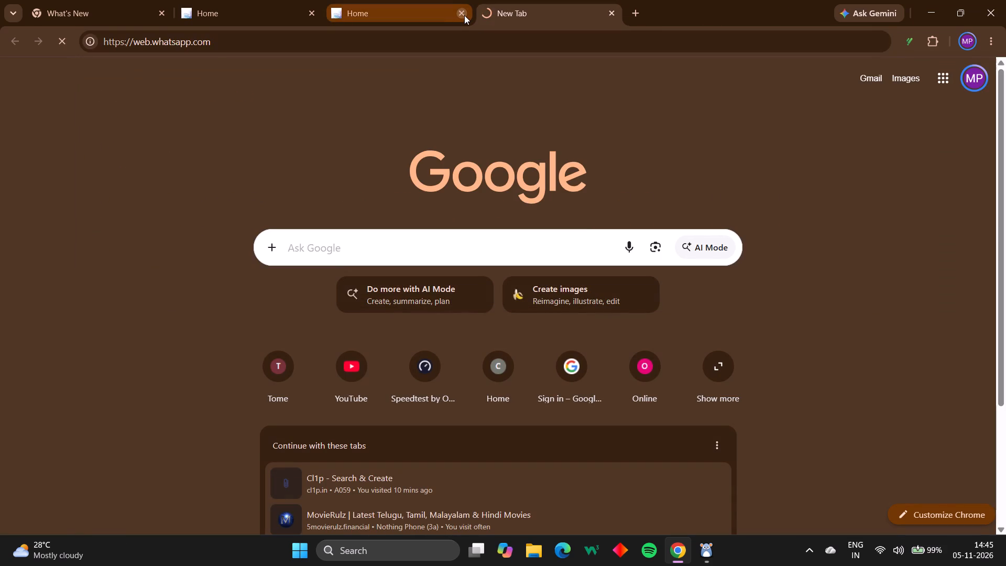
# Switch to the remaining SAP Home tab and check the pages under Controlling and the additional spaces.
pyautogui.click(262, 12)
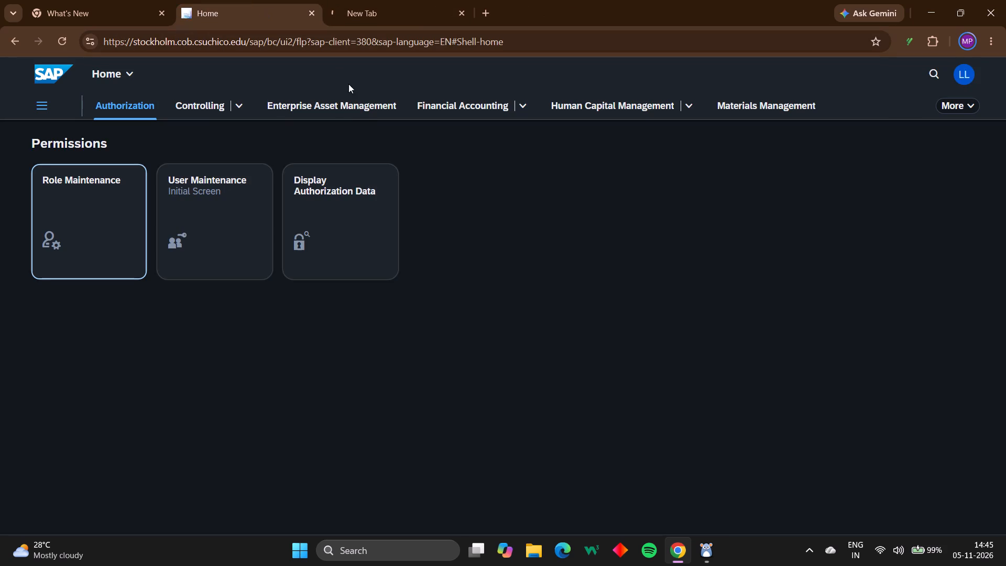
pyautogui.click(242, 107)
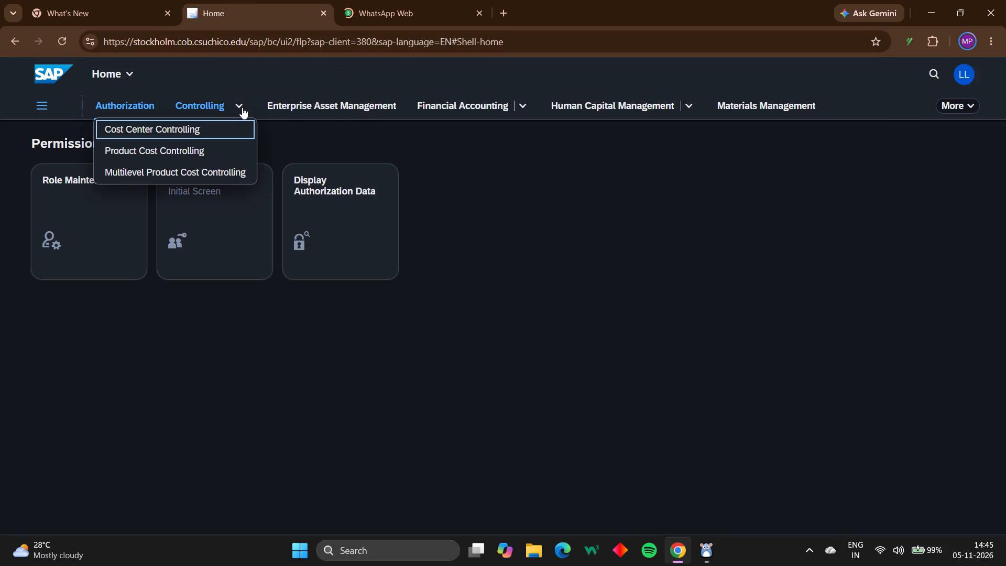
pyautogui.moveTo(980, 112); pyautogui.dragTo(974, 111)
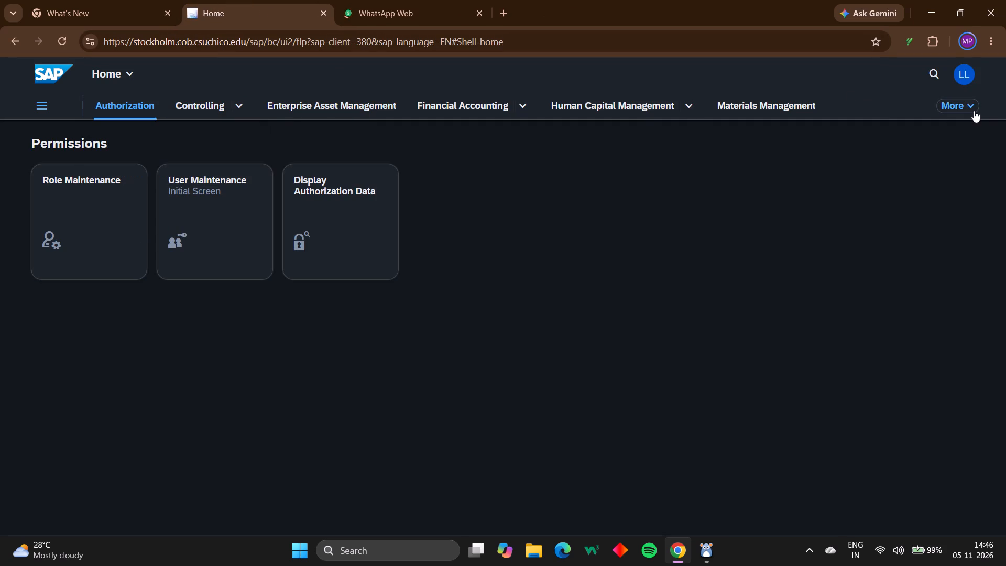
pyautogui.moveTo(974, 111); pyautogui.dragTo(974, 110)
pyautogui.click(974, 110)
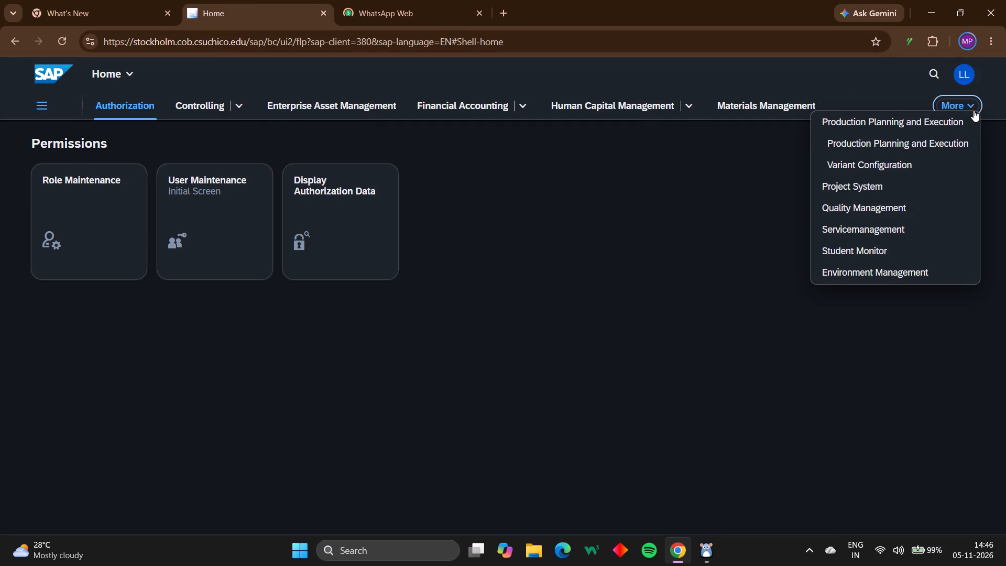
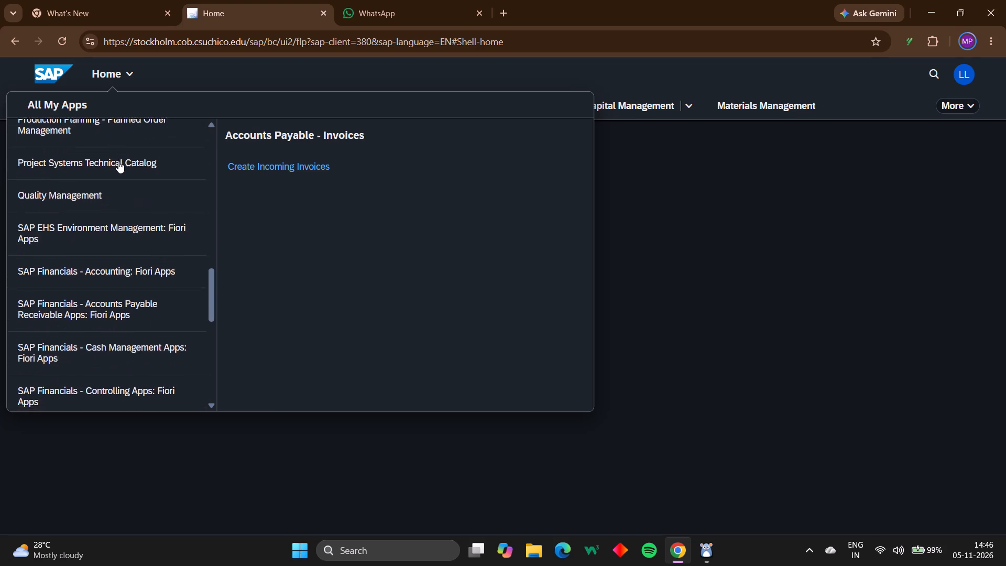
pyautogui.scroll(-6, 118, 161)
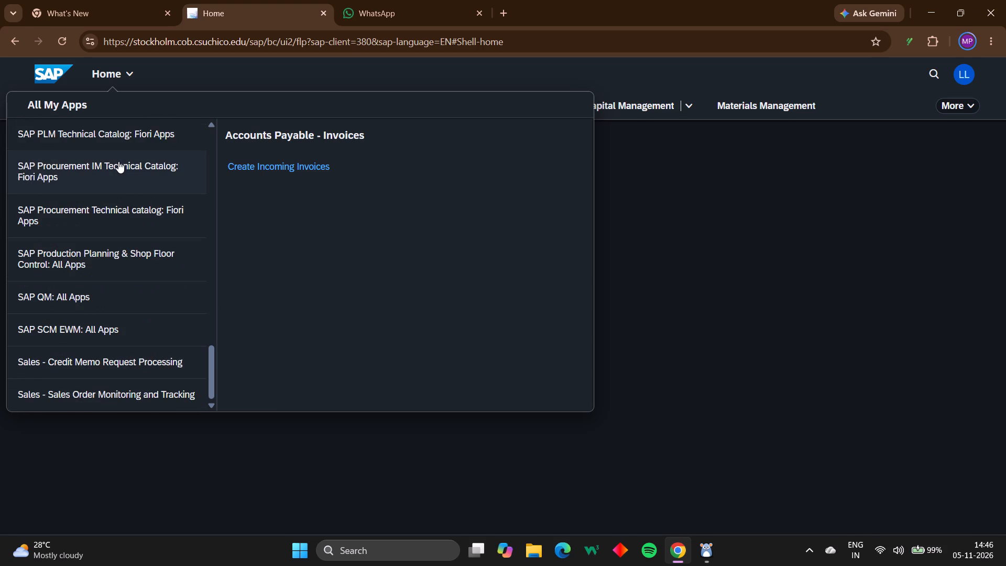
pyautogui.scroll(9, 145, 289)
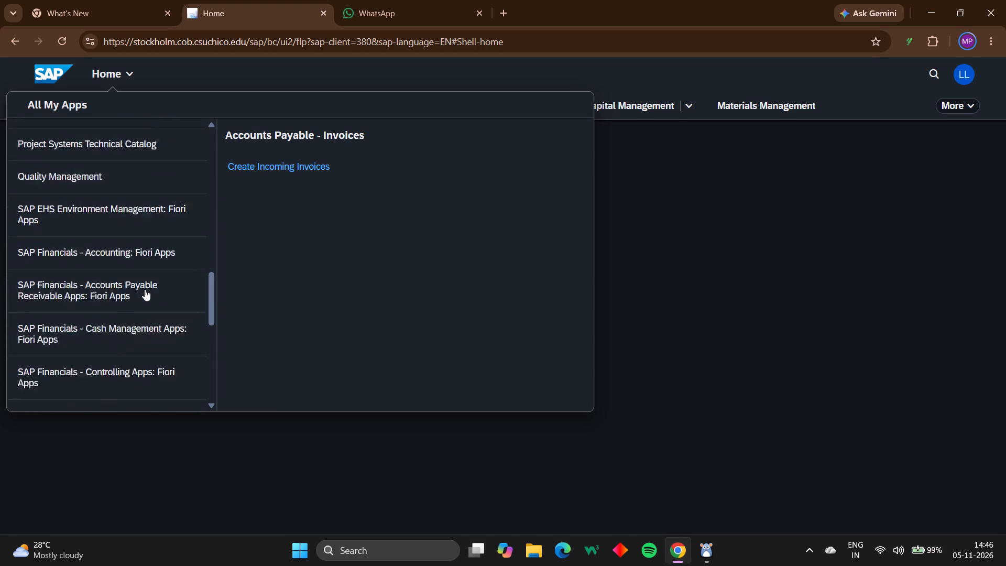
pyautogui.click(117, 168)
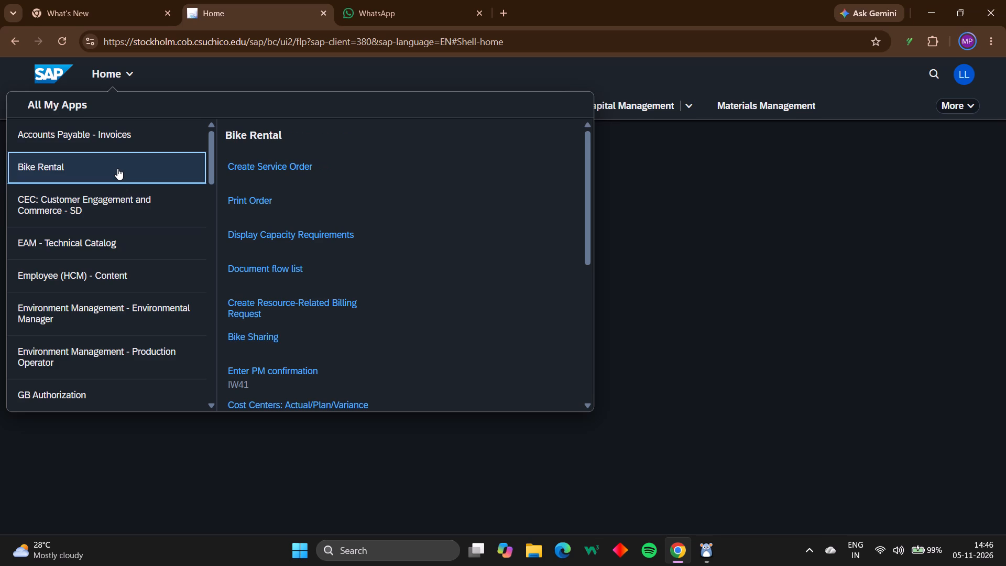
pyautogui.scroll(-3, 312, 254)
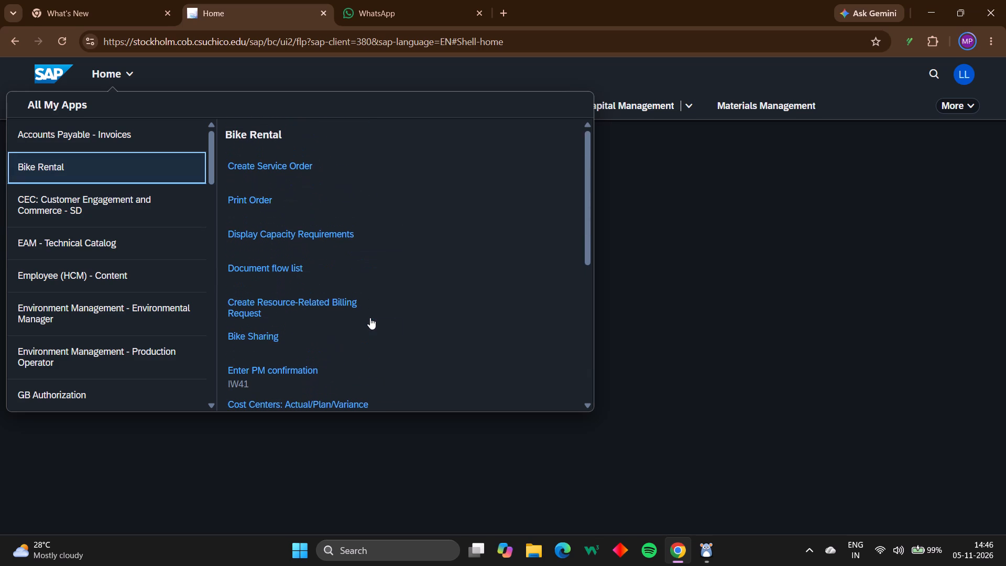
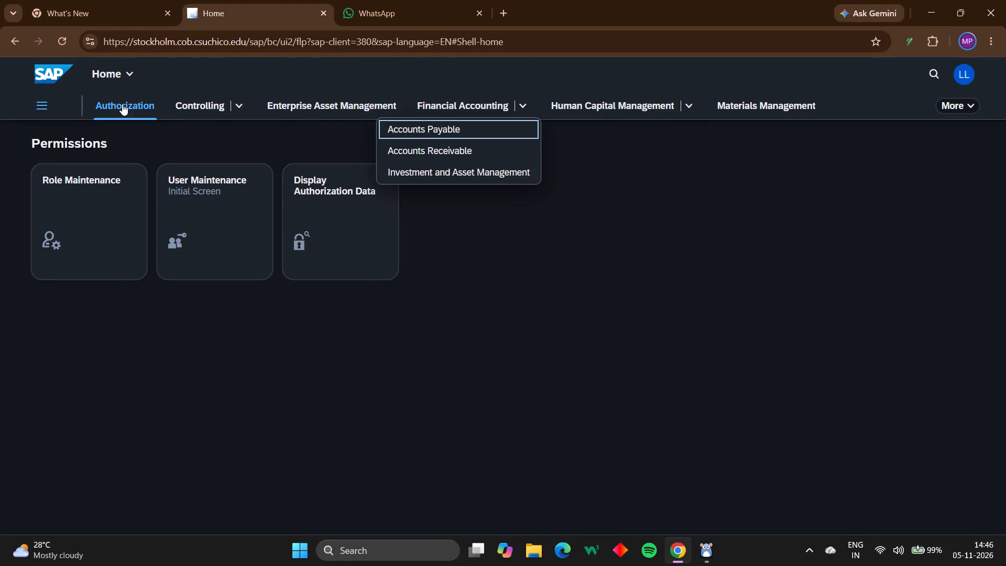
# Open the Sales and Distribution space from the list of all spaces.
pyautogui.moveTo(52, 105); pyautogui.dragTo(47, 105)
pyautogui.click(47, 105)
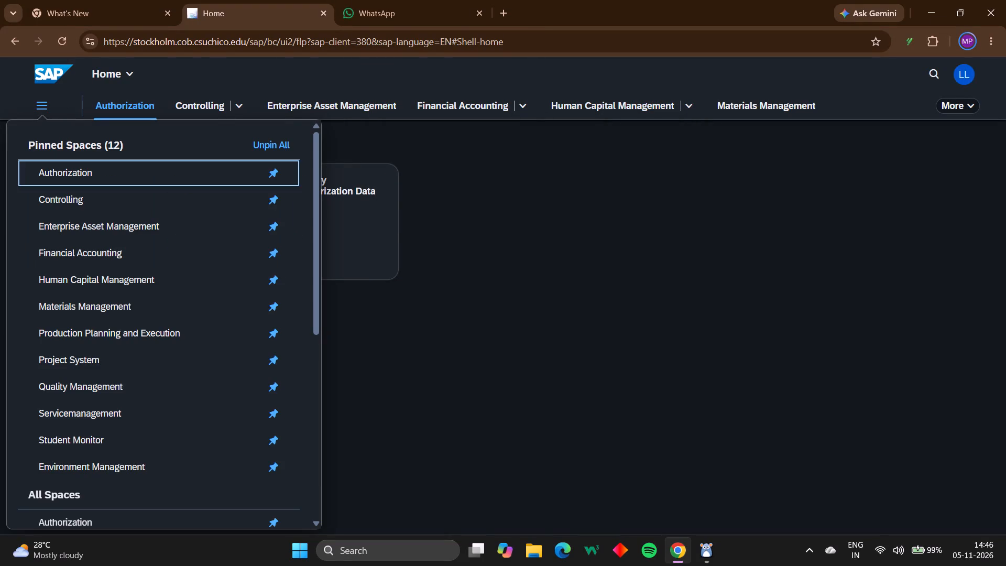
pyautogui.scroll(1, 114, 362)
pyautogui.scroll(-5, 114, 362)
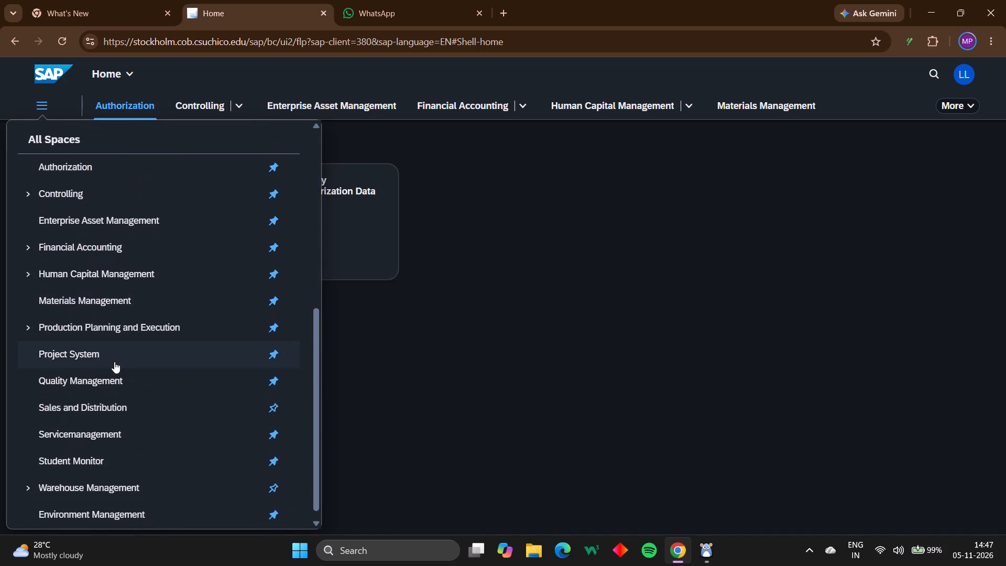
pyautogui.click(97, 406)
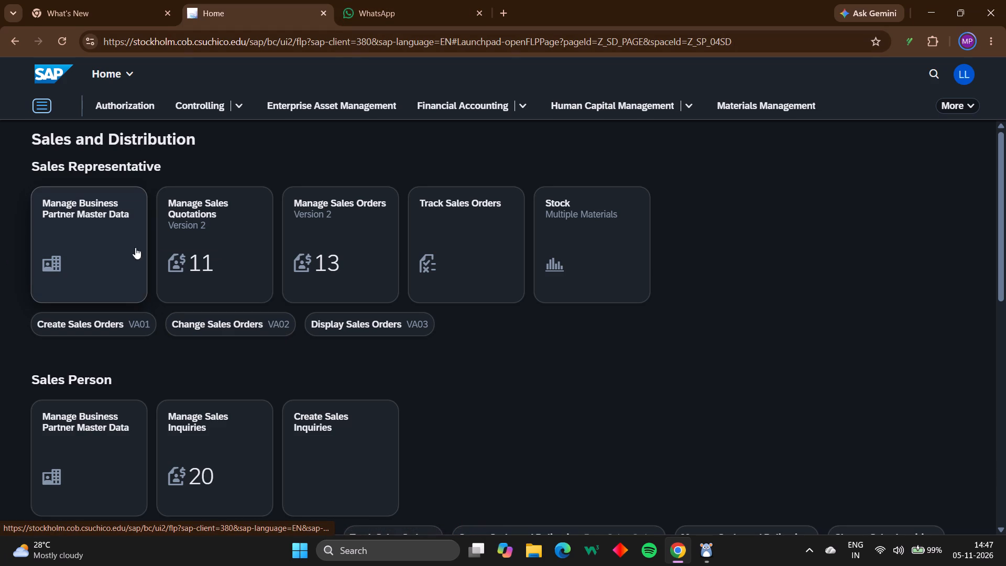
# Open Manage Business Partner Master Data under Sales Representative and start creating a new organization.
pyautogui.click(106, 237)
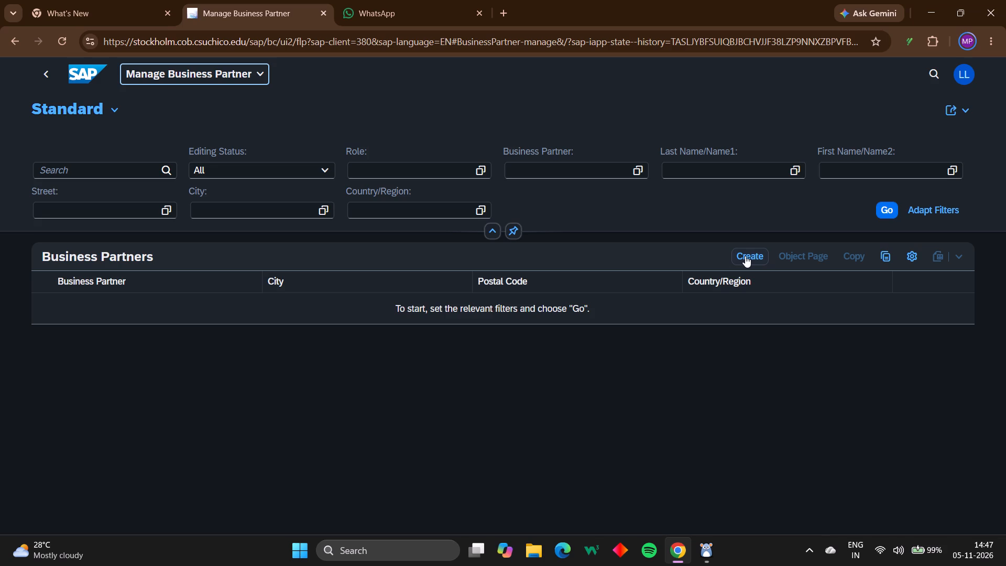
pyautogui.click(745, 256)
pyautogui.click(749, 297)
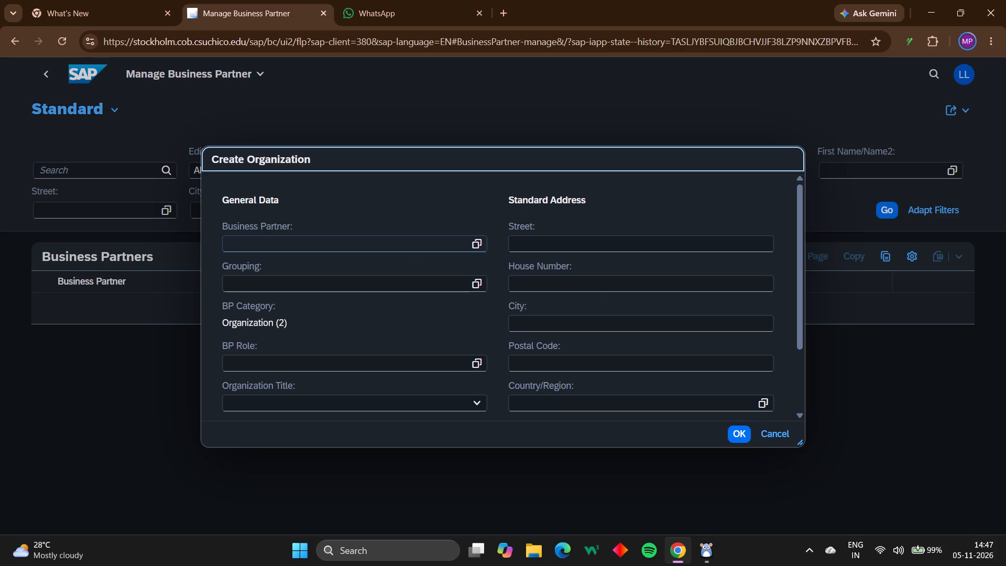
# Set the organization title to Company (0003) and enter the bike zone 122 as Name 1.
pyautogui.scroll(1, 332, 235)
pyautogui.scroll(-3, 332, 235)
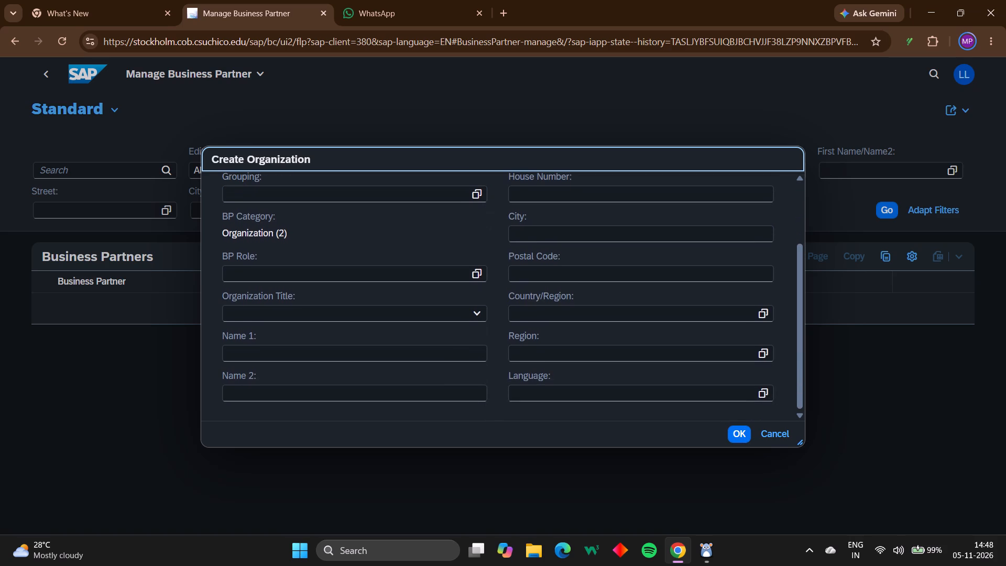
pyautogui.scroll(-1, 332, 235)
pyautogui.scroll(3, 332, 235)
pyautogui.scroll(-3, 332, 235)
pyautogui.click(272, 311)
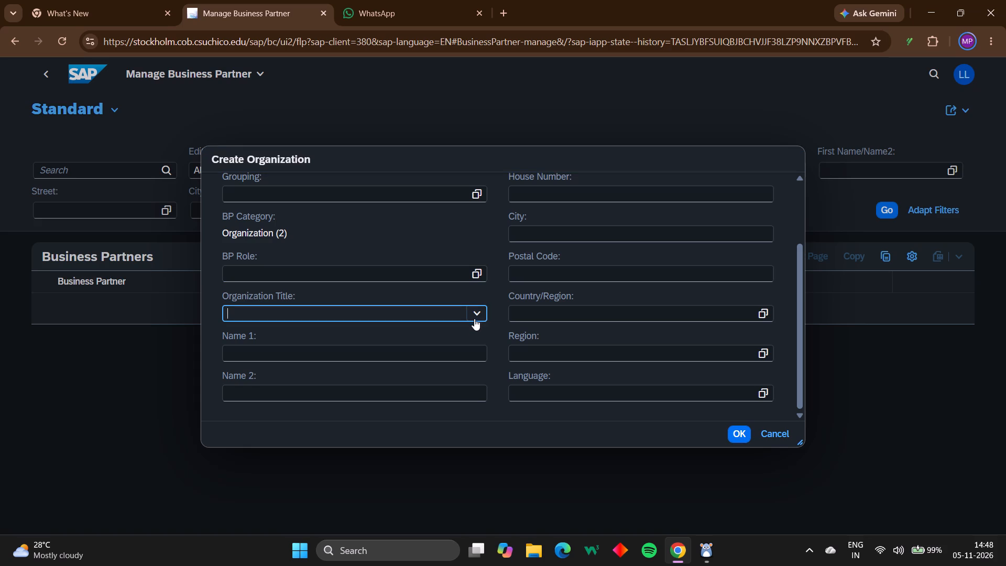
pyautogui.click(475, 313)
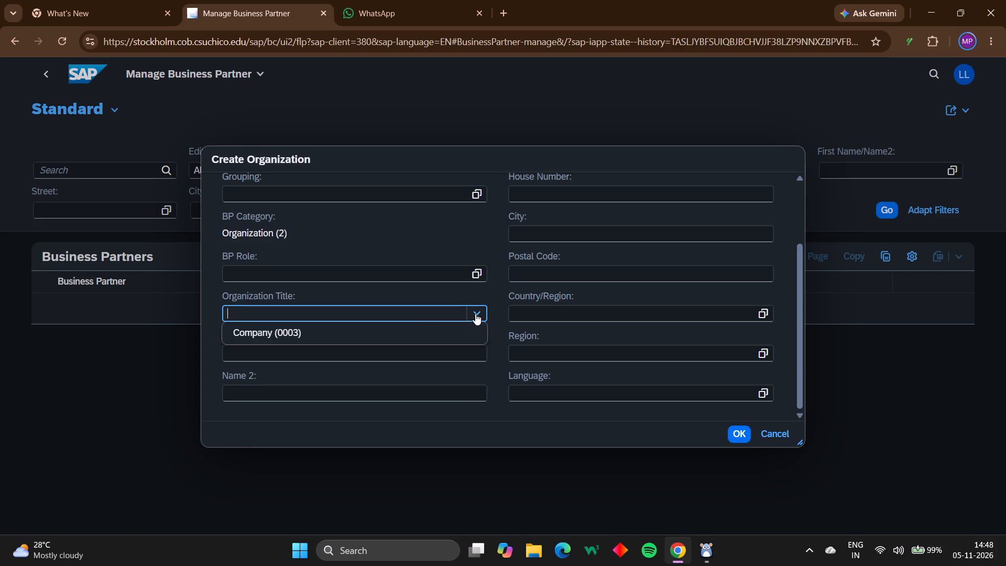
pyautogui.click(378, 336)
pyautogui.scroll(-1, 378, 336)
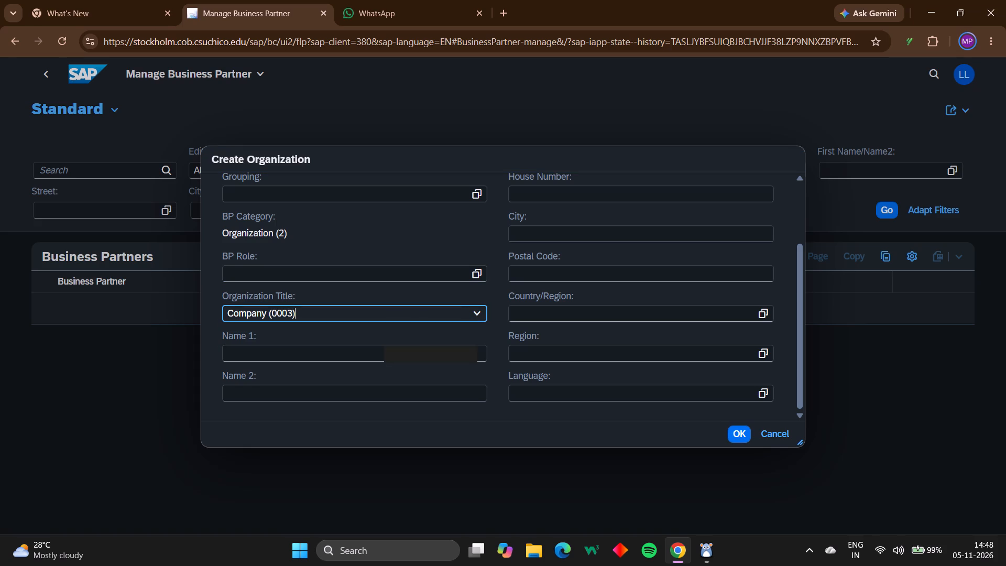
pyautogui.scroll(-1, 378, 336)
pyautogui.click(325, 354)
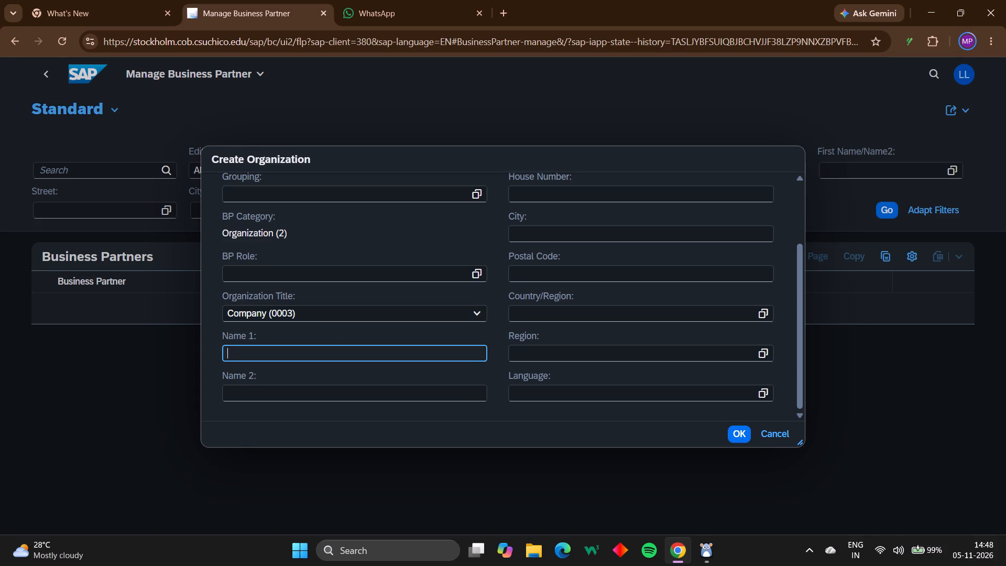
pyautogui.write('the bike zone')
pyautogui.press('space')
pyautogui.write('122')
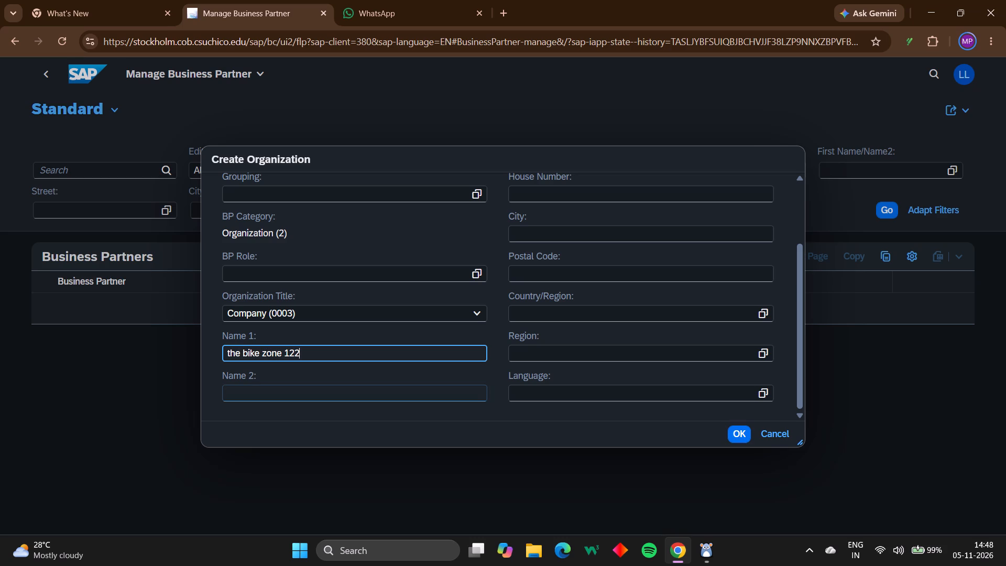
# Fill in the standard address with the company's street address, city orlando and postal code 32804.
pyautogui.scroll(-2, 308, 396)
pyautogui.scroll(4, 461, 293)
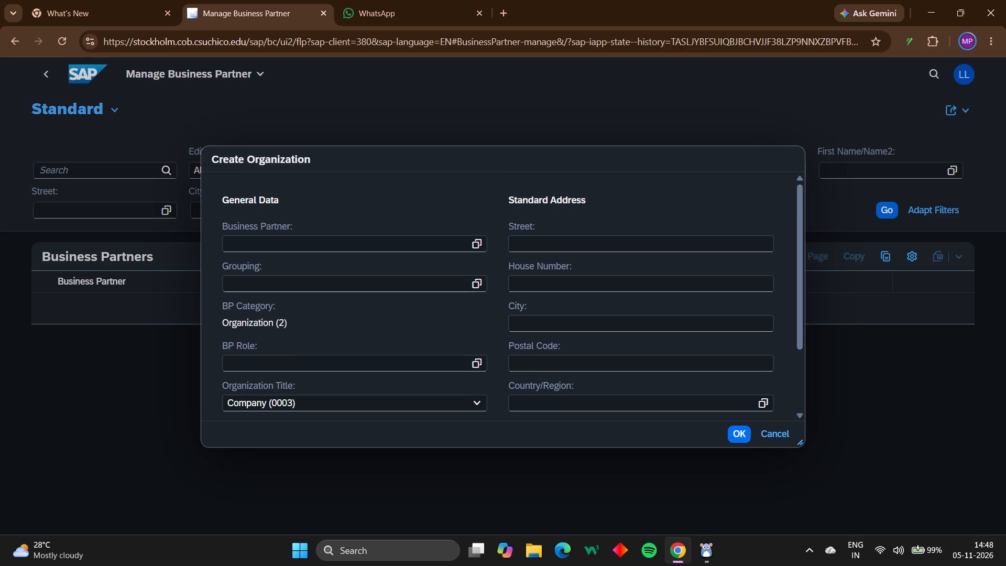
pyautogui.click(548, 247)
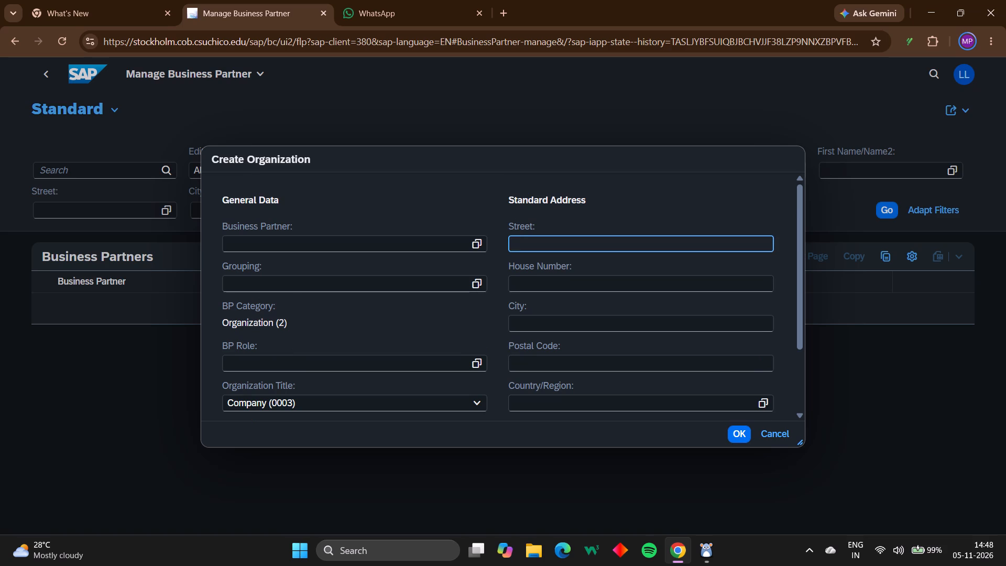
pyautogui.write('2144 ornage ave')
pyautogui.scroll(-1, 548, 247)
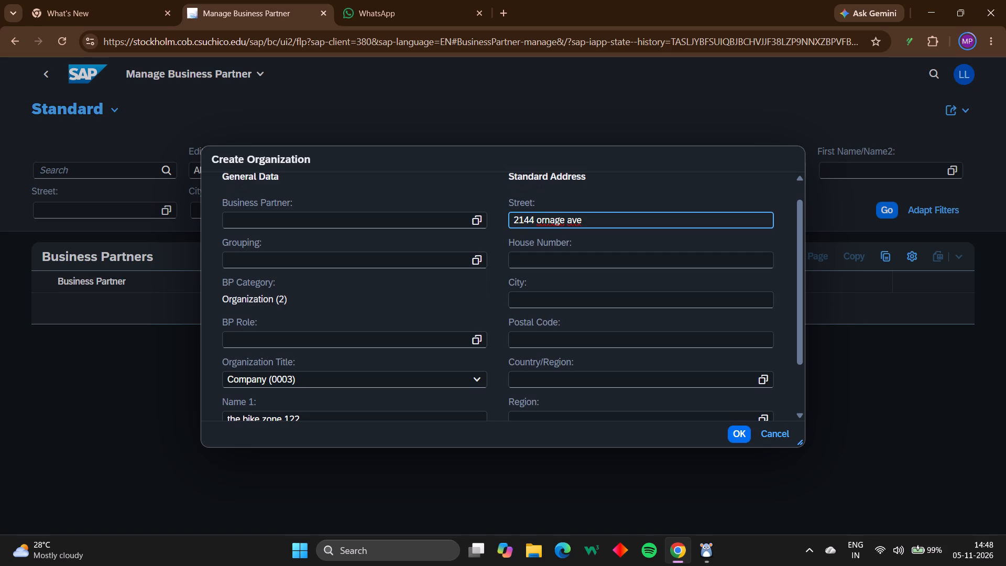
pyautogui.click(581, 300)
pyautogui.write('or')
pyautogui.write('lando')
pyautogui.scroll(-1, 581, 300)
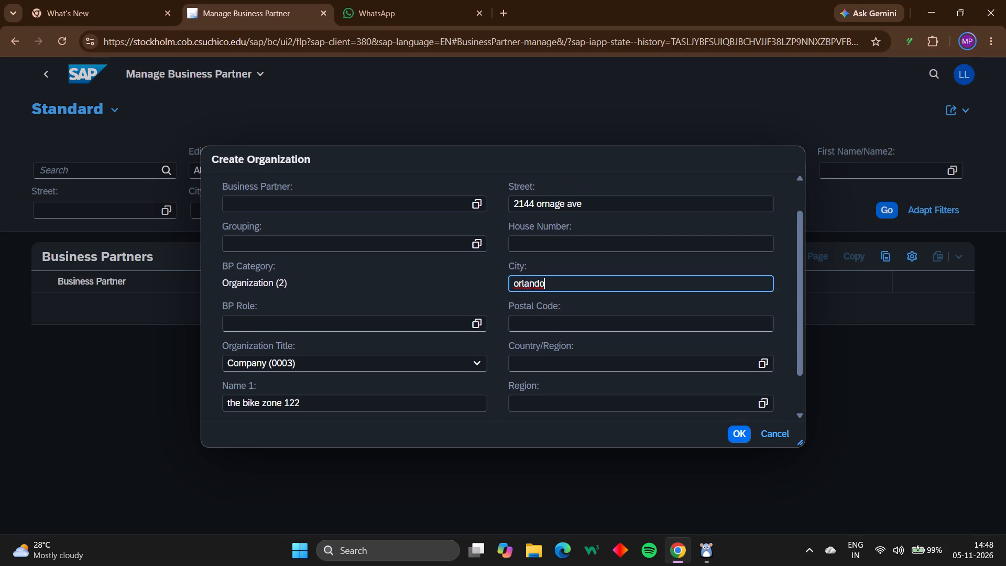
pyautogui.click(577, 322)
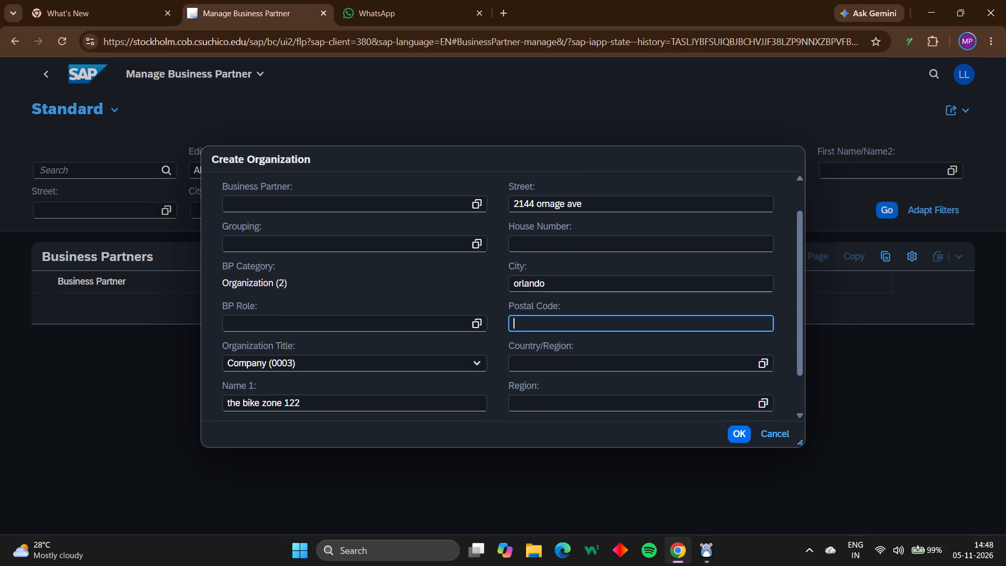
pyautogui.write('32')
pyautogui.press('8')
pyautogui.write('04')
# Look up and select US as the address's country and FL as its region.
pyautogui.click(689, 363)
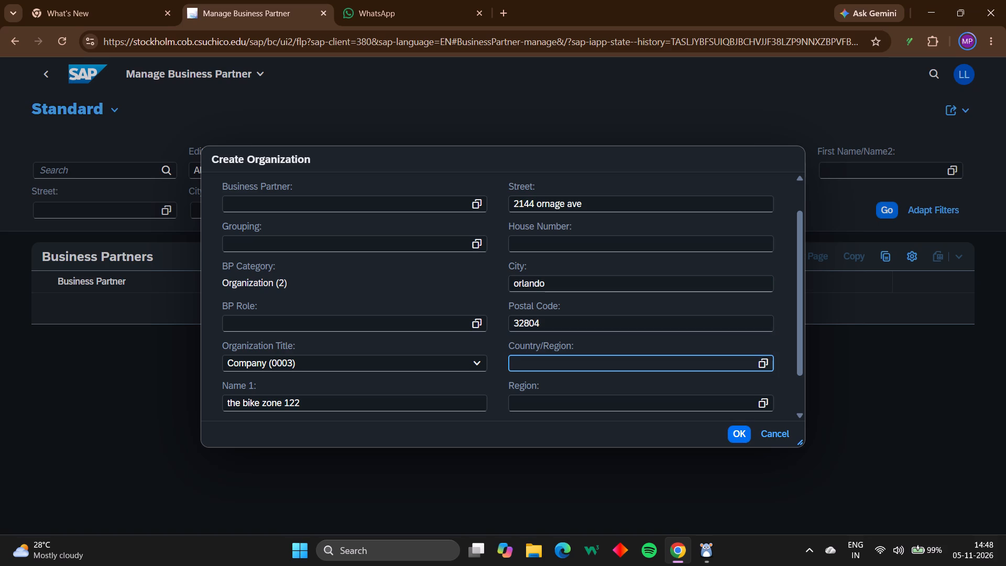
pyautogui.click(759, 365)
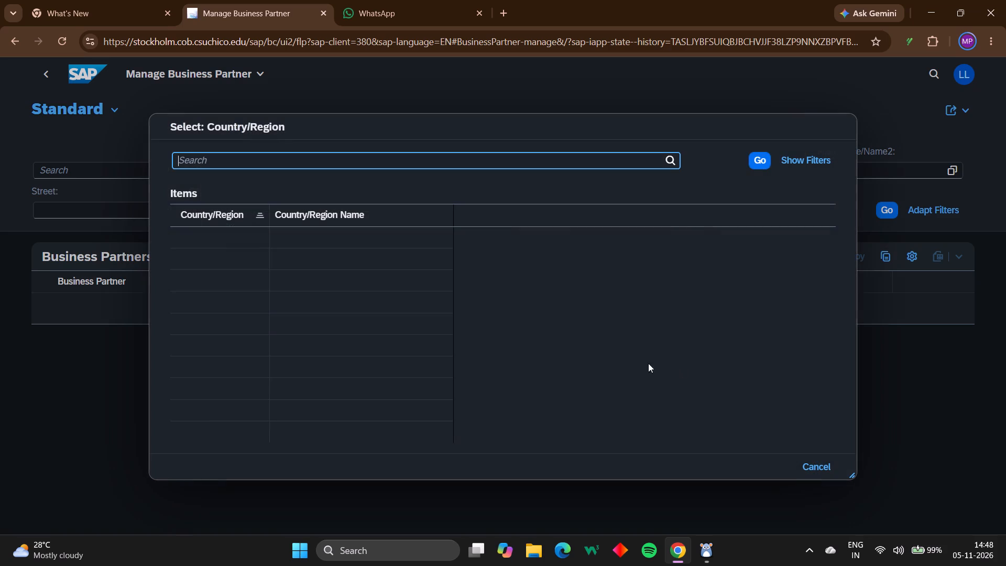
pyautogui.write('us')
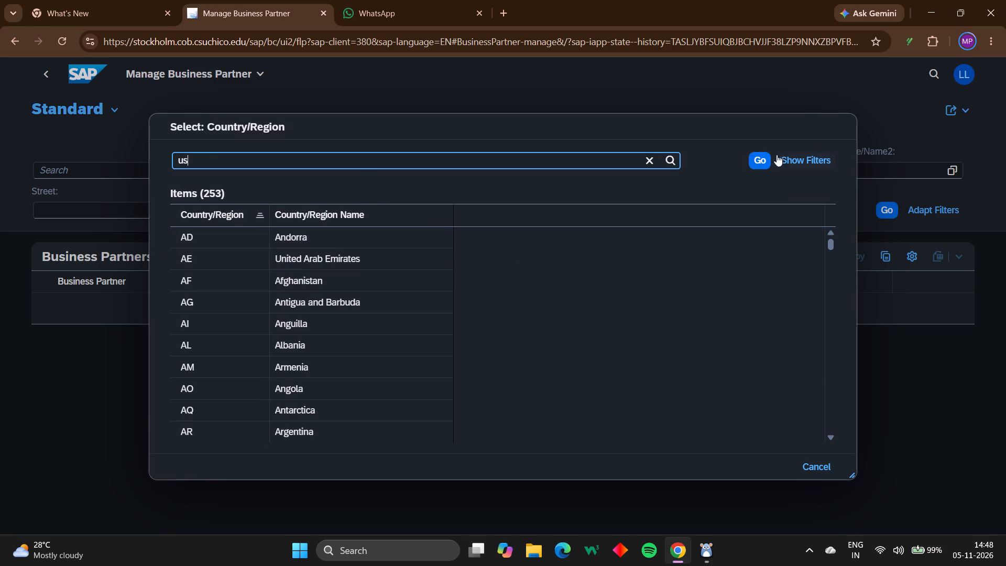
pyautogui.click(674, 155)
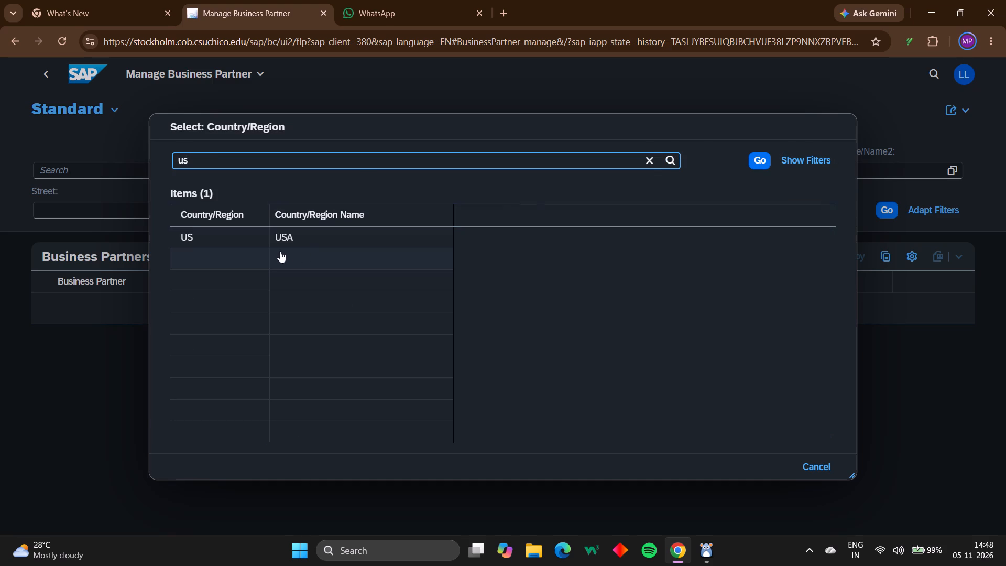
pyautogui.click(294, 240)
pyautogui.scroll(-1, 642, 358)
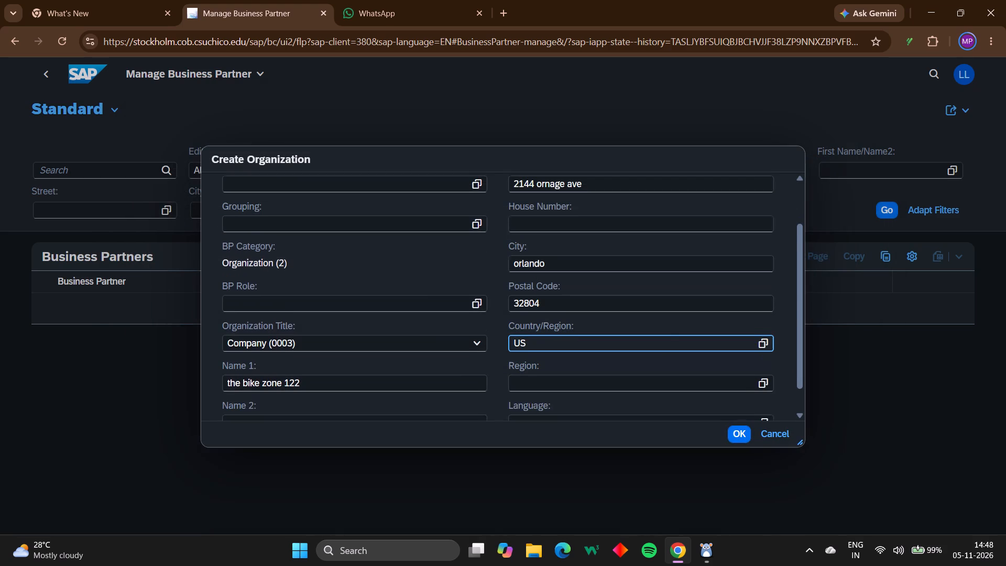
pyautogui.scroll(-1, 642, 358)
pyautogui.click(764, 356)
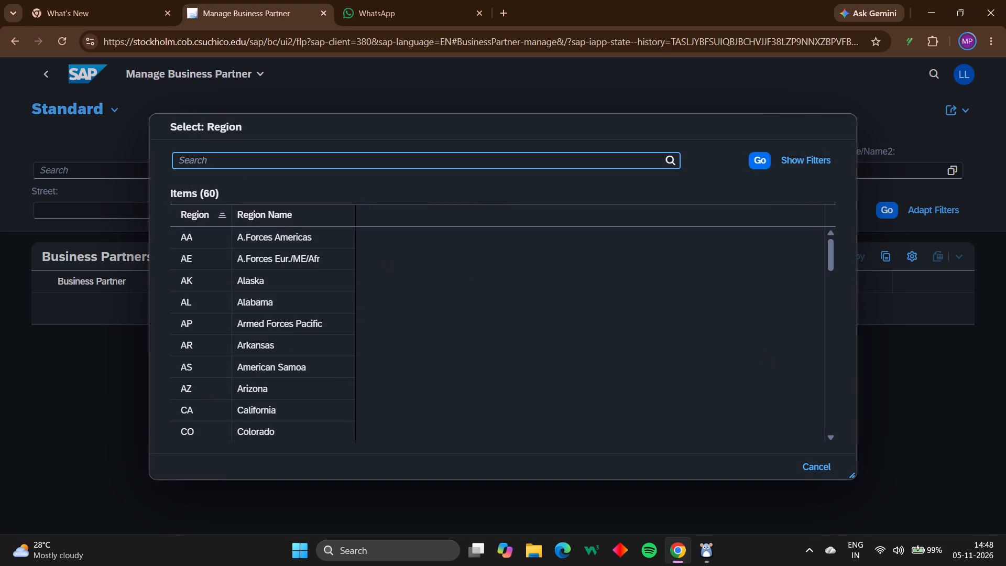
pyautogui.write('fl')
pyautogui.click(668, 161)
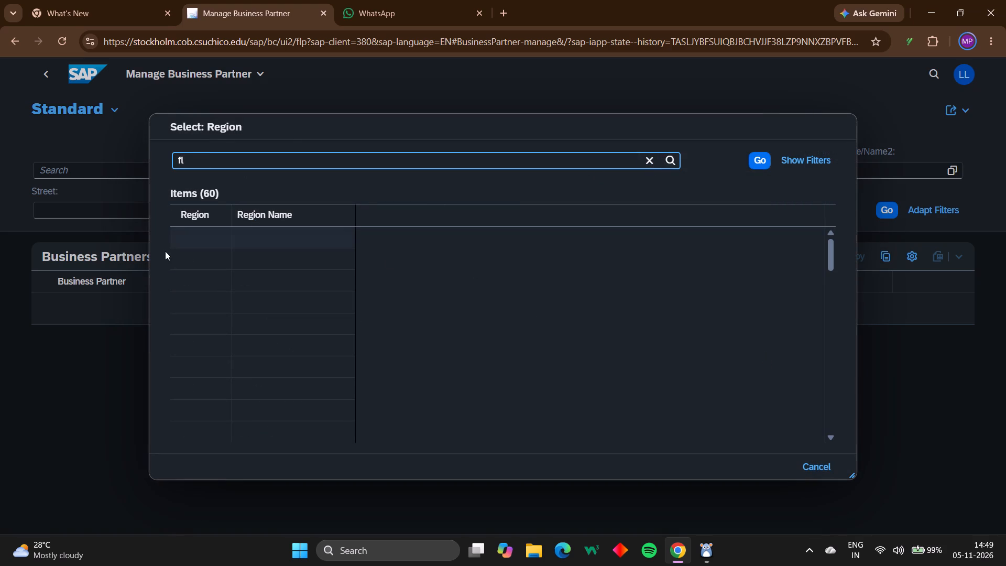
pyautogui.click(237, 240)
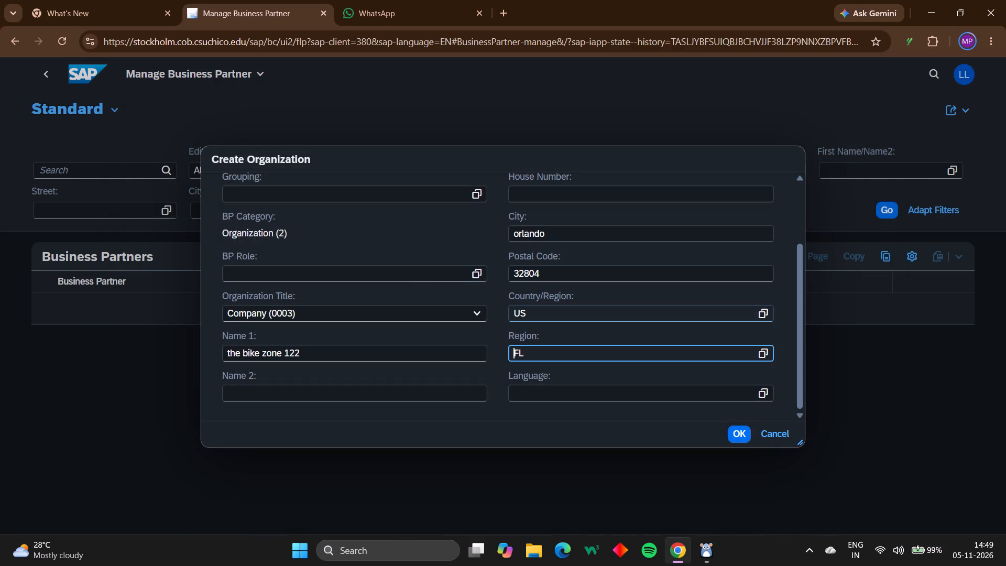
# Look up and select English (EN) as the language, and submit the Create Organization form.
pyautogui.scroll(-1, 630, 380)
pyautogui.click(765, 396)
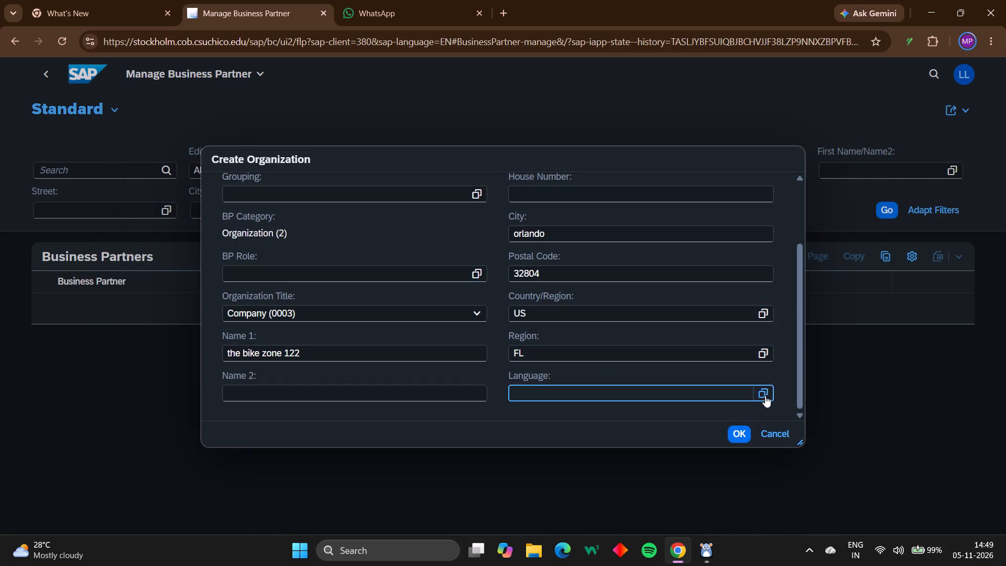
pyautogui.click(282, 164)
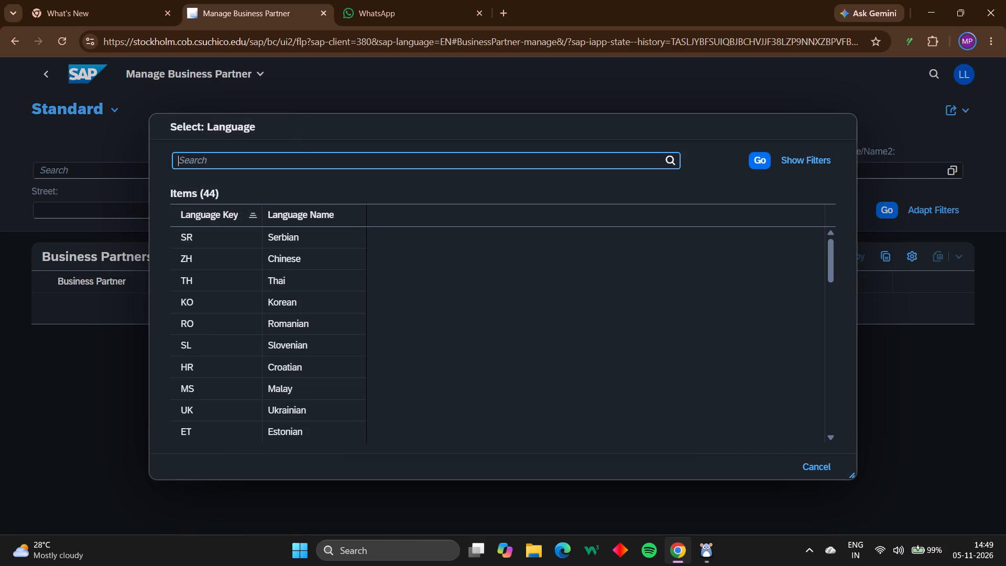
pyautogui.write('english')
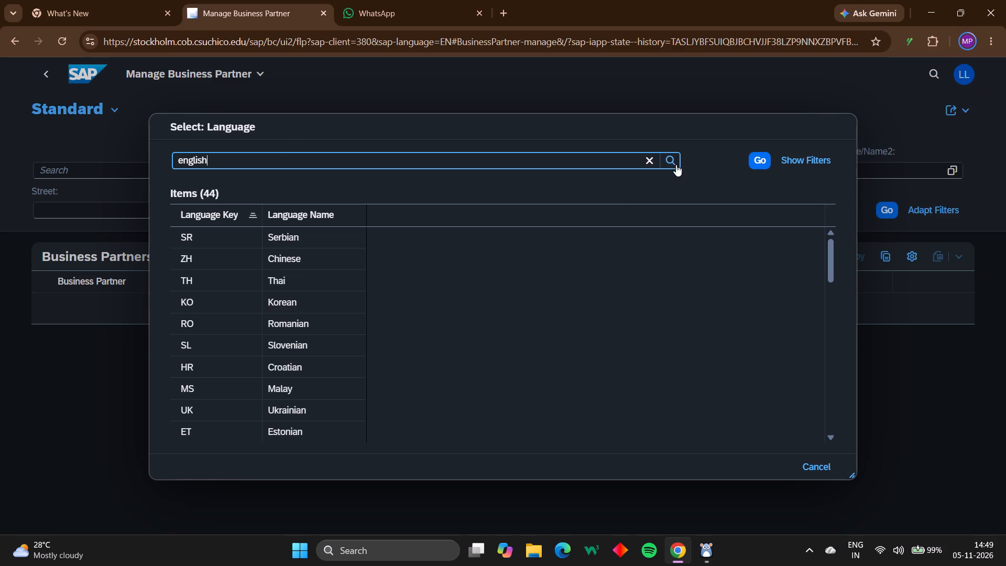
pyautogui.click(674, 163)
pyautogui.click(270, 237)
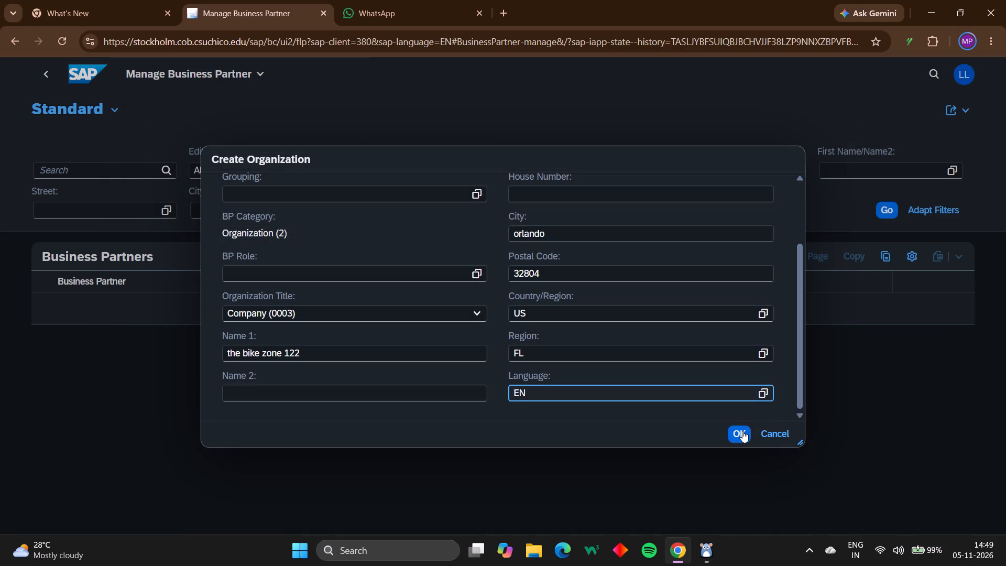
pyautogui.click(742, 431)
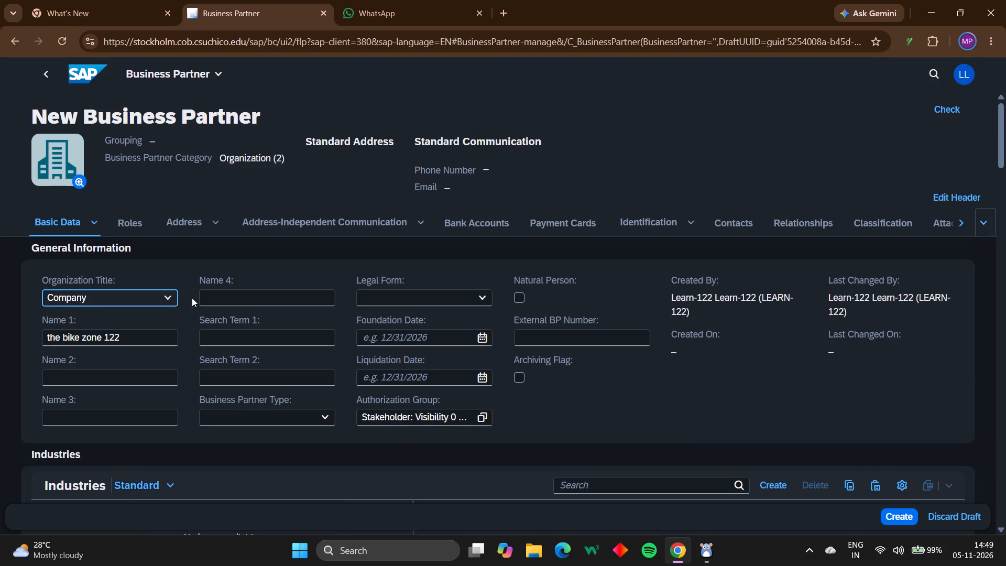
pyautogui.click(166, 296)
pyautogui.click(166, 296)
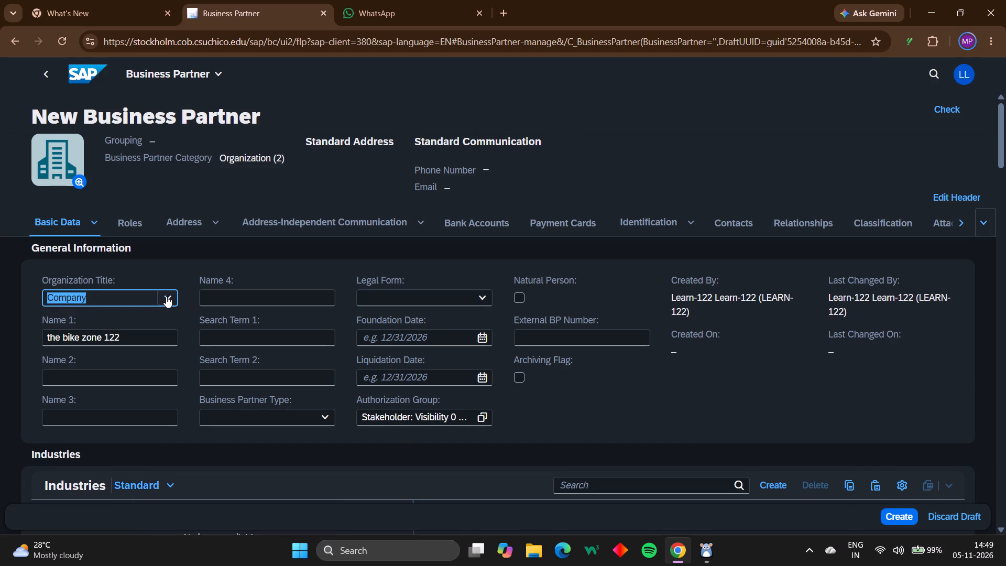
# Set Search Term 1 to 122 in the new business partner's general information.
pyautogui.click(174, 275)
pyautogui.click(199, 265)
pyautogui.scroll(-2, 199, 265)
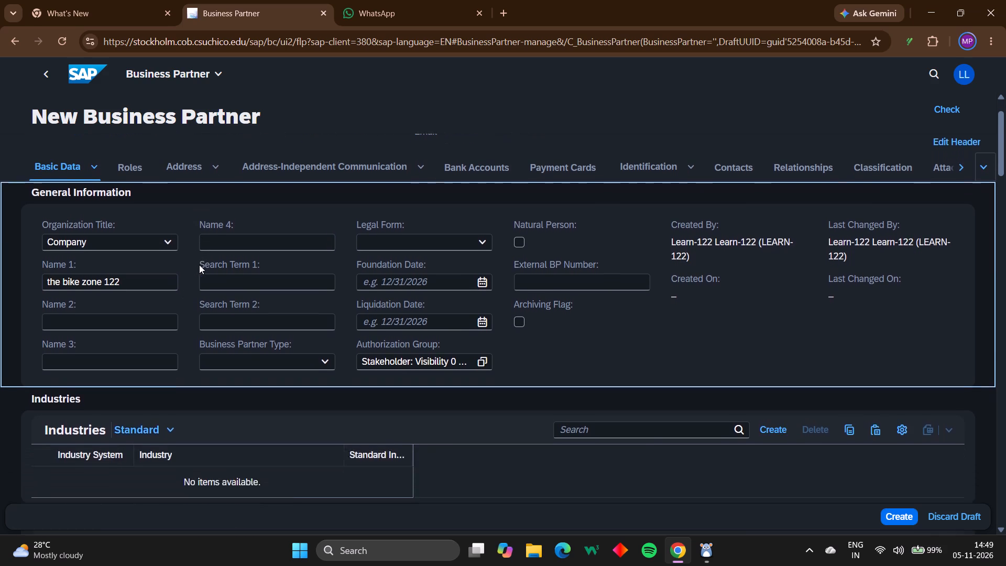
pyautogui.scroll(-7, 199, 265)
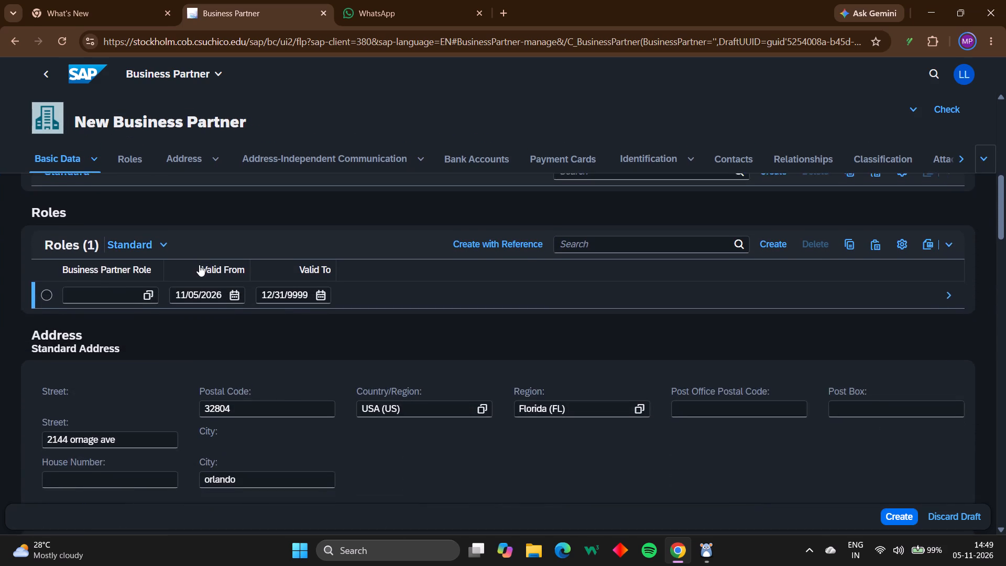
pyautogui.scroll(-6, 199, 265)
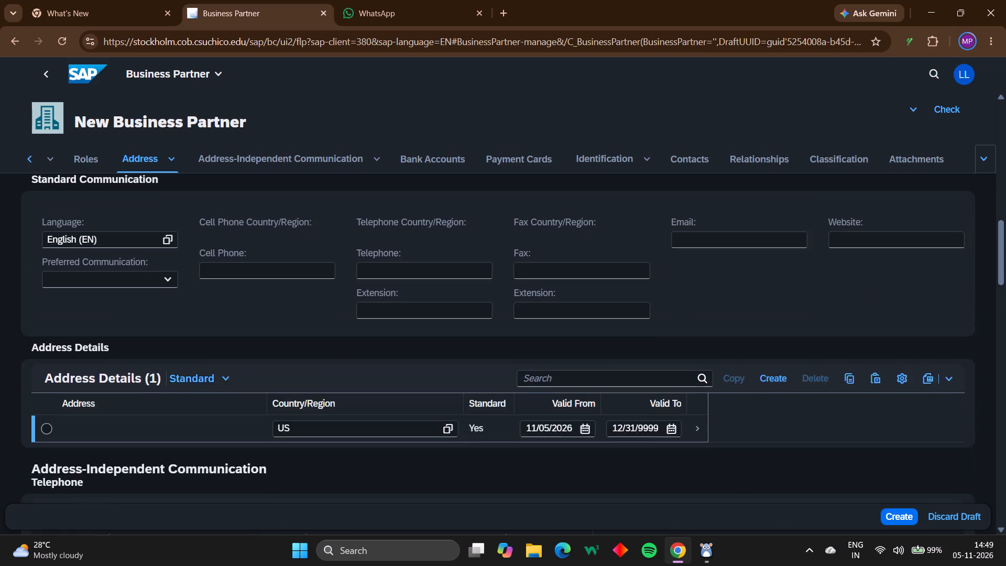
pyautogui.scroll(6, 199, 265)
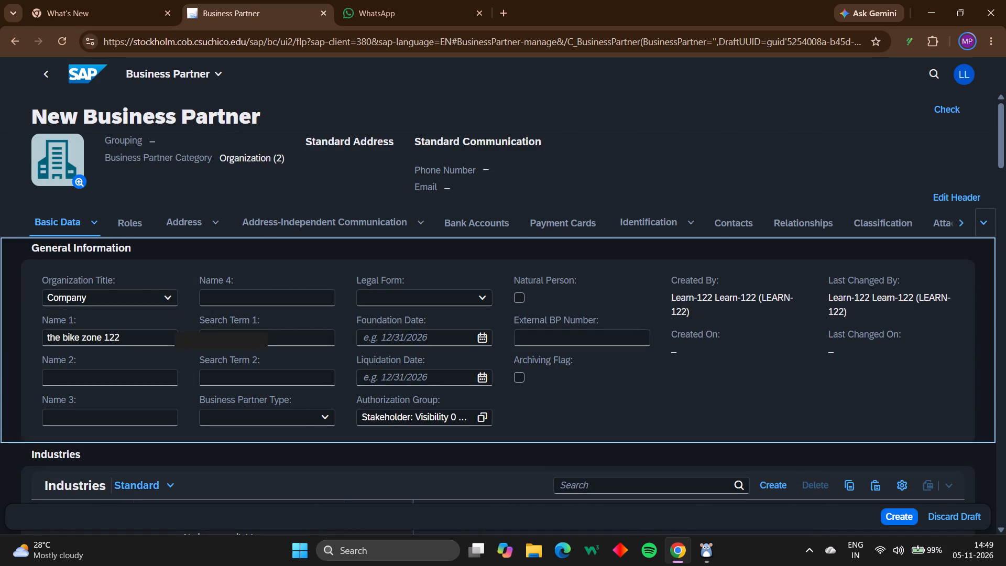
pyautogui.click(243, 338)
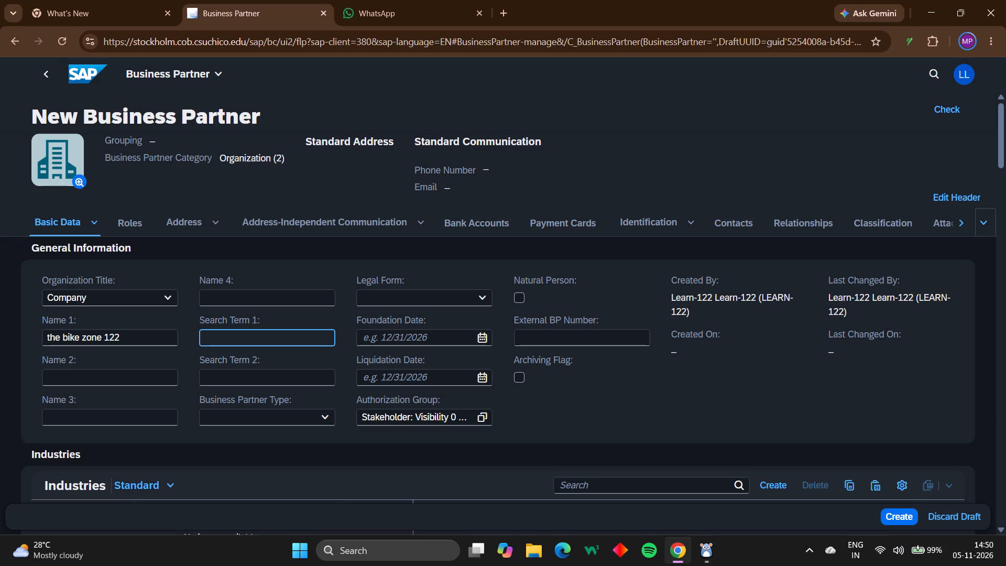
pyautogui.write('122')
# Open the detail page of the US standard address from the business partner's address details.
pyautogui.click(199, 217)
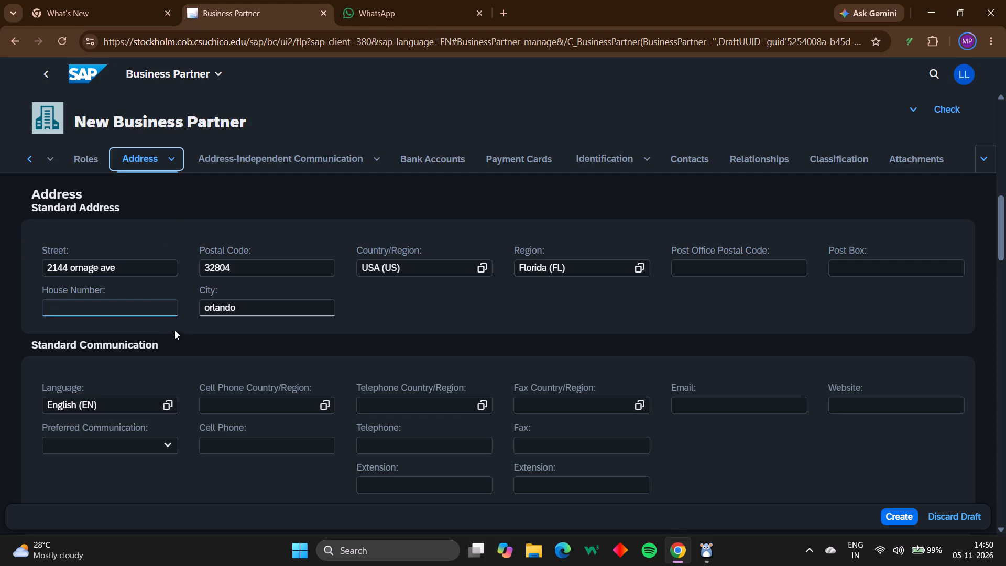
pyautogui.scroll(-4, 177, 336)
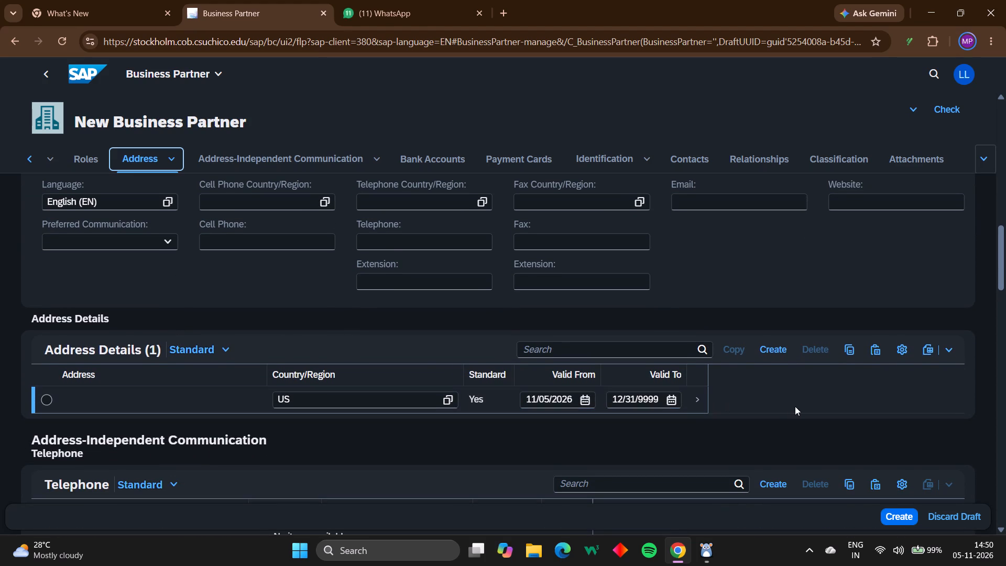
pyautogui.click(698, 399)
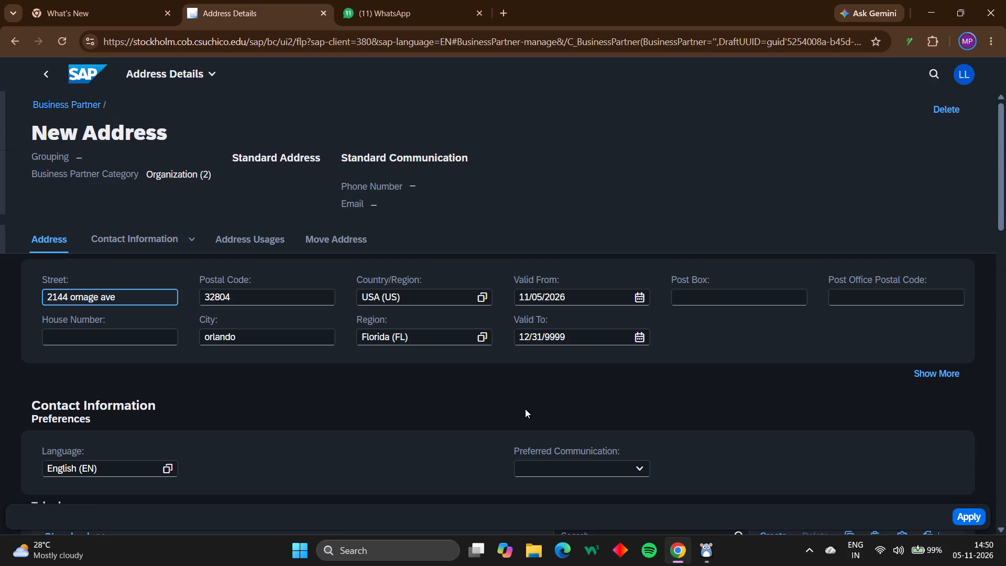
pyautogui.scroll(-3, 526, 400)
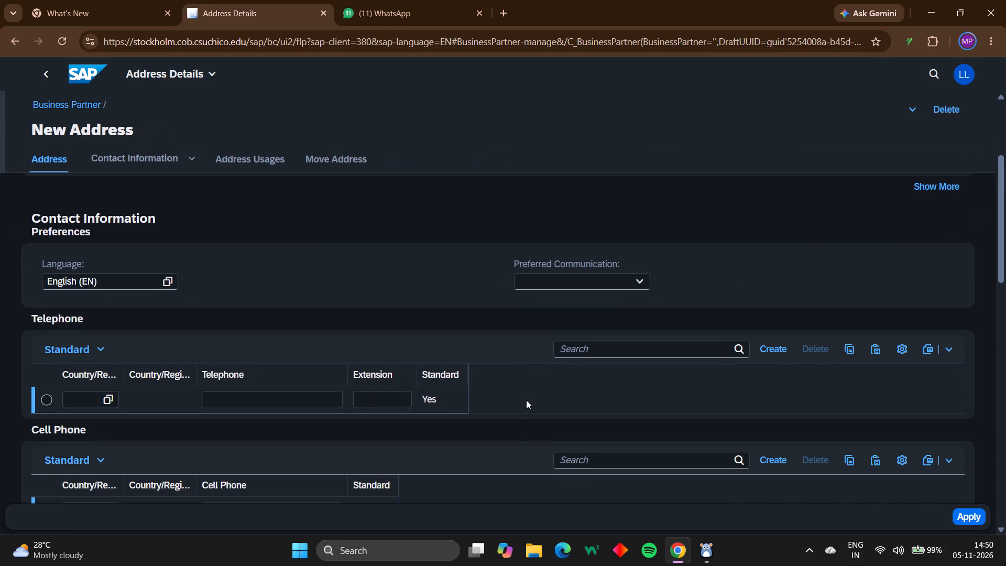
pyautogui.scroll(2, 524, 342)
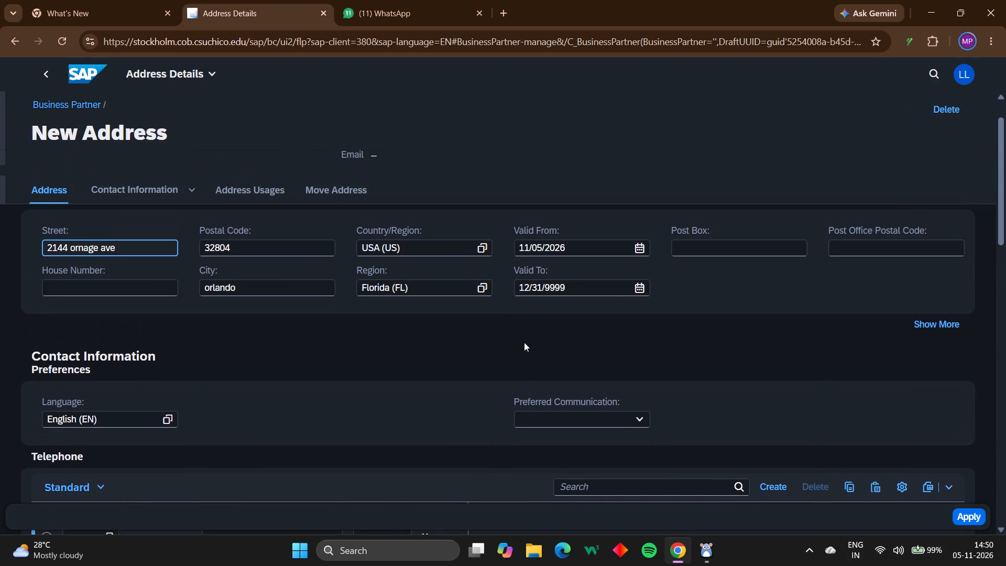
pyautogui.scroll(1, 907, 321)
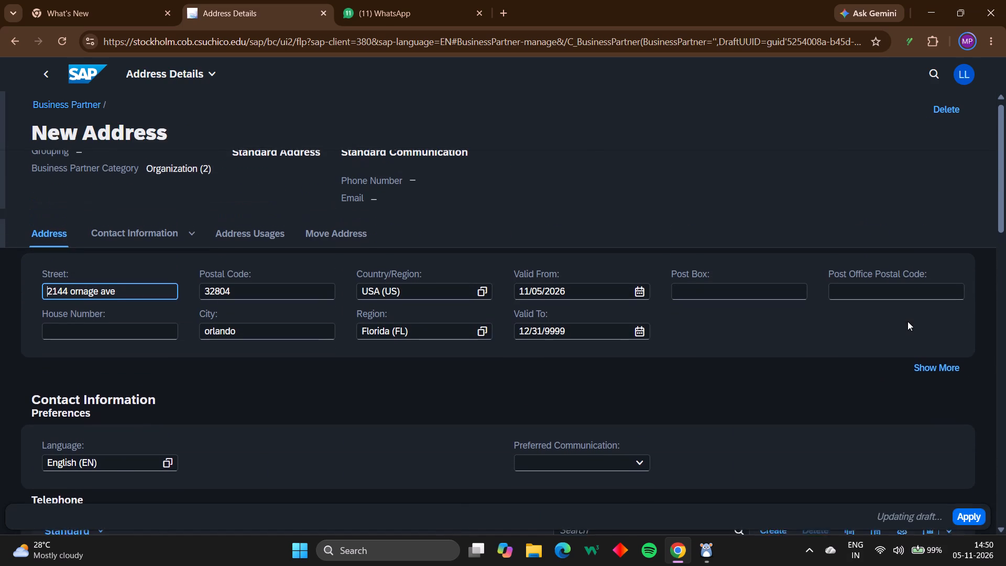
pyautogui.scroll(1, 907, 321)
pyautogui.scroll(-2, 898, 359)
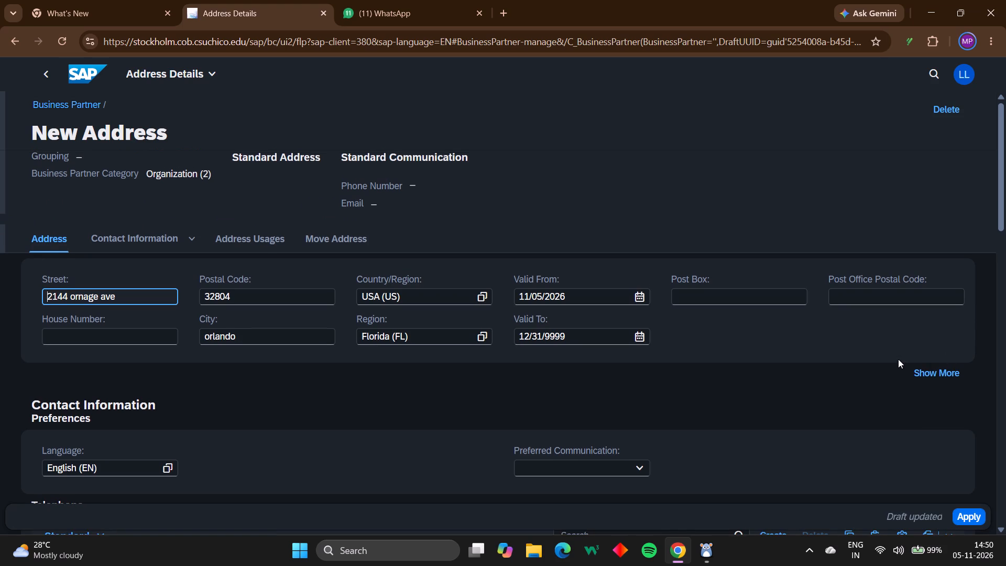
pyautogui.scroll(-5, 898, 359)
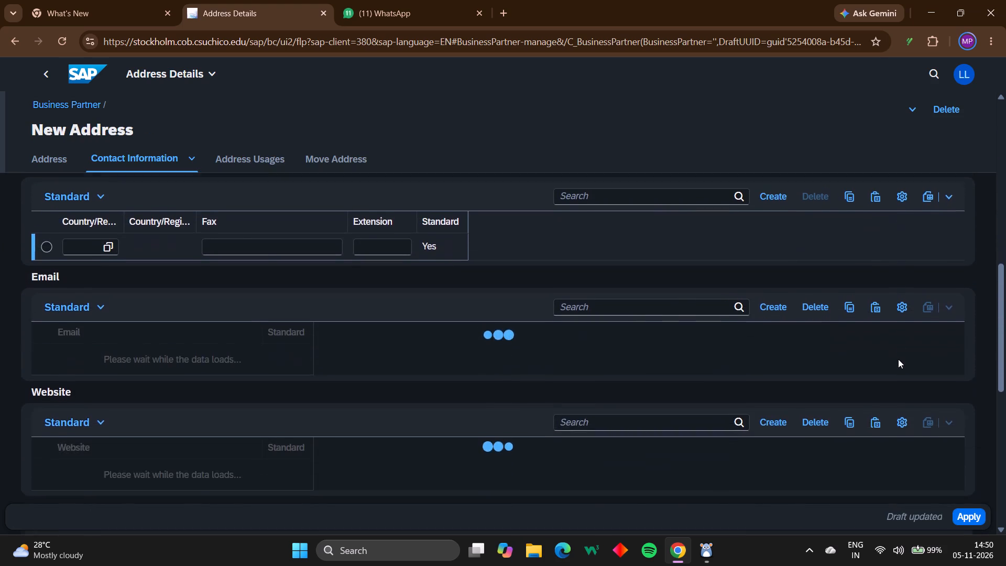
pyautogui.scroll(-3, 898, 359)
pyautogui.scroll(4, 898, 359)
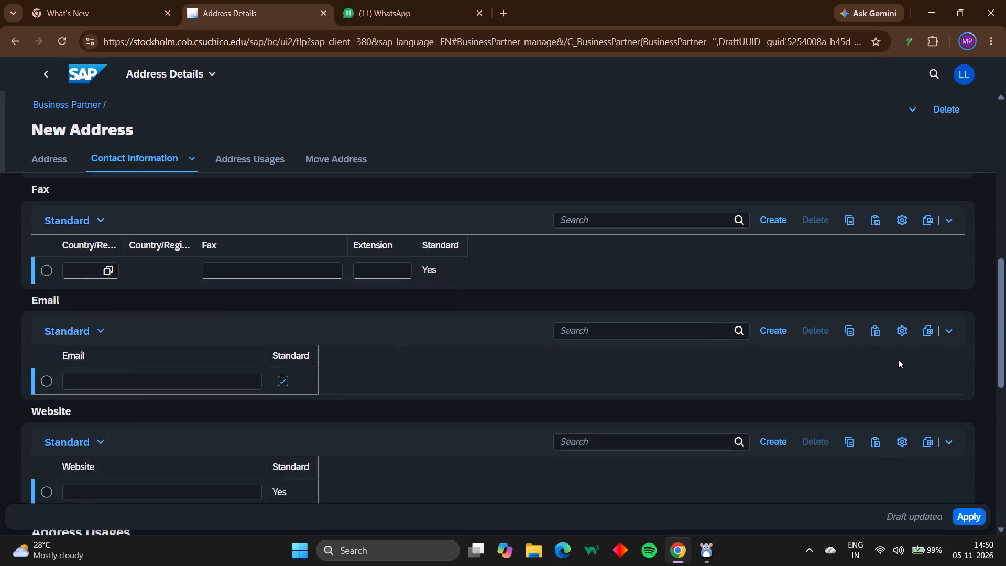
pyautogui.scroll(5, 898, 359)
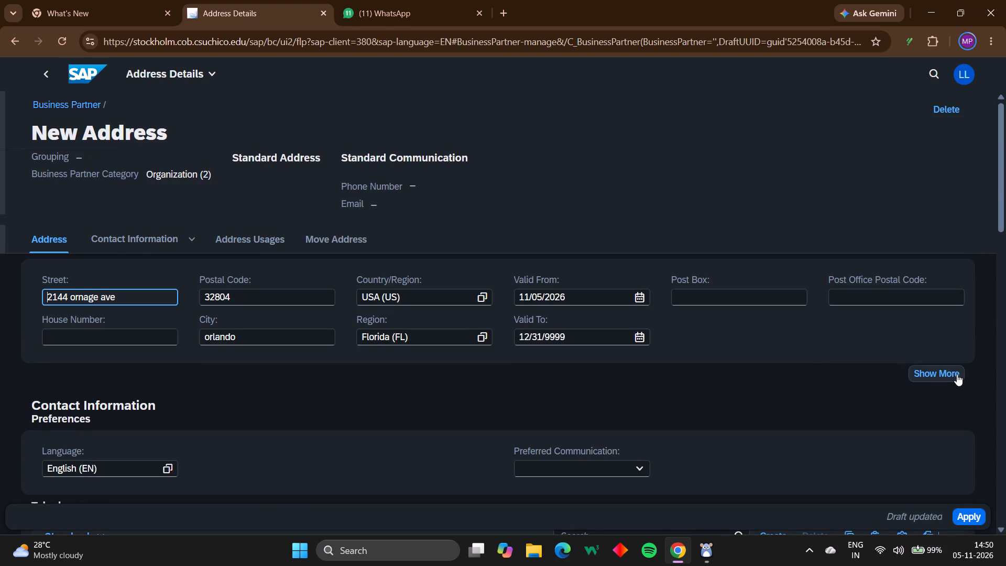
pyautogui.click(957, 374)
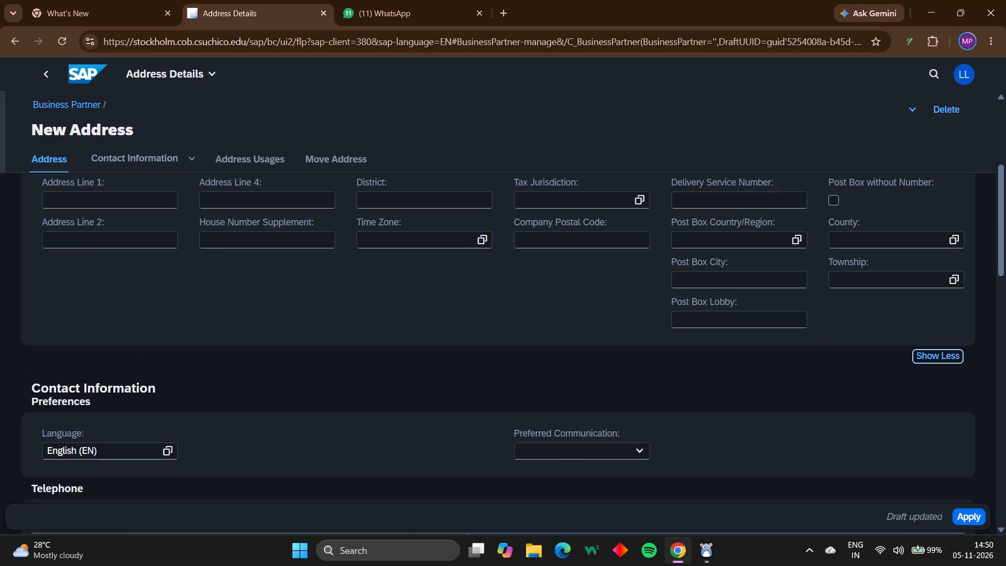
pyautogui.scroll(2, 714, 303)
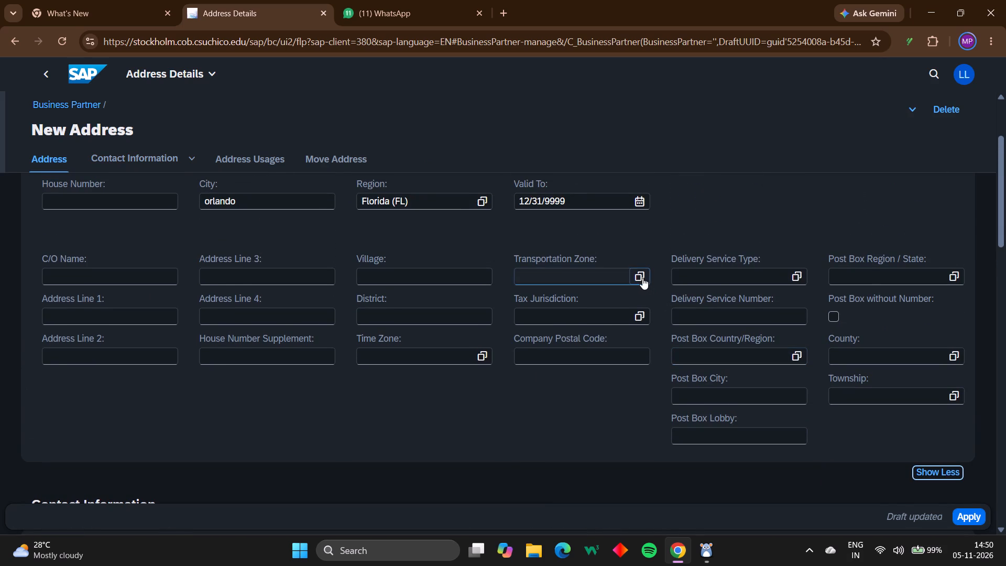
pyautogui.click(642, 278)
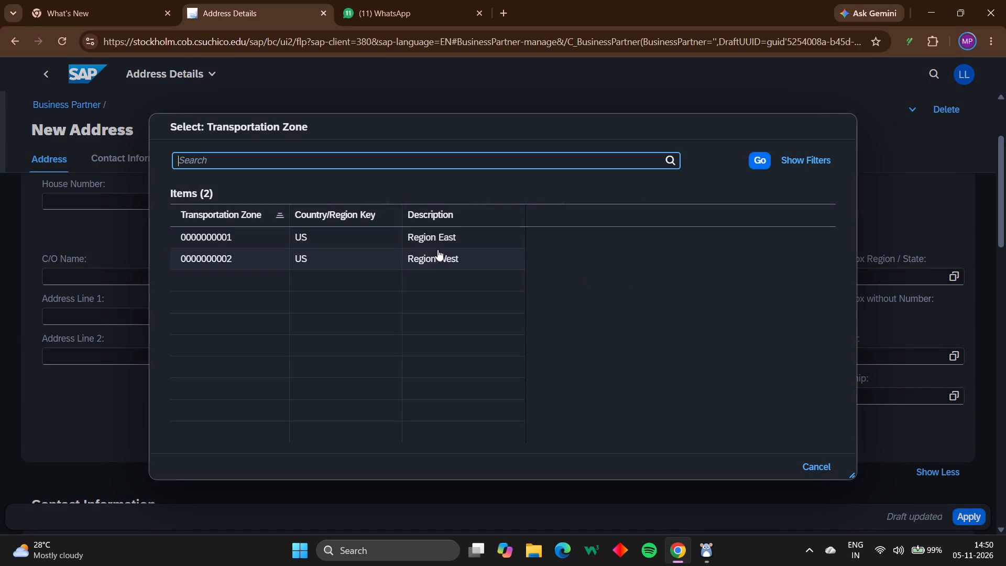
pyautogui.click(420, 241)
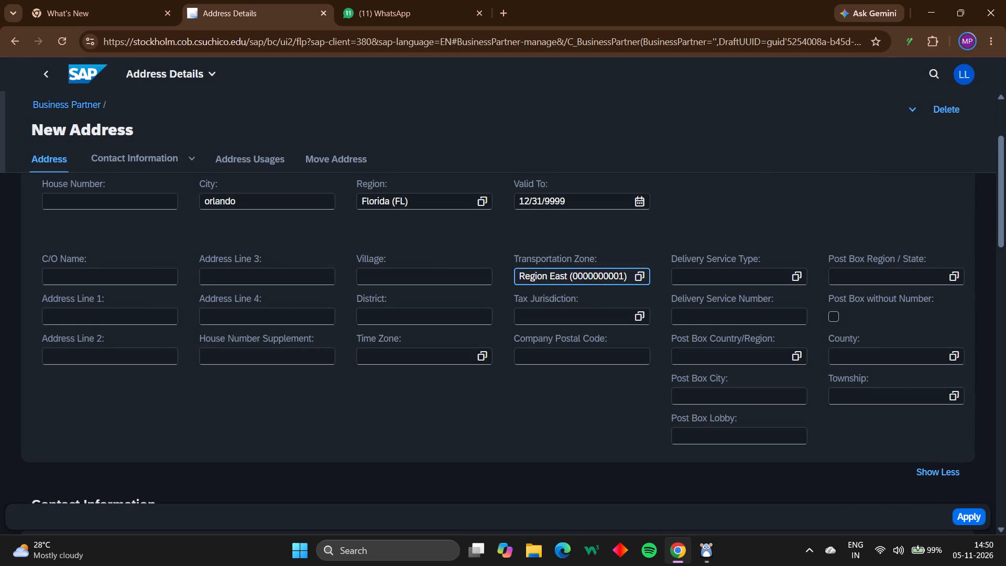
pyautogui.click(966, 512)
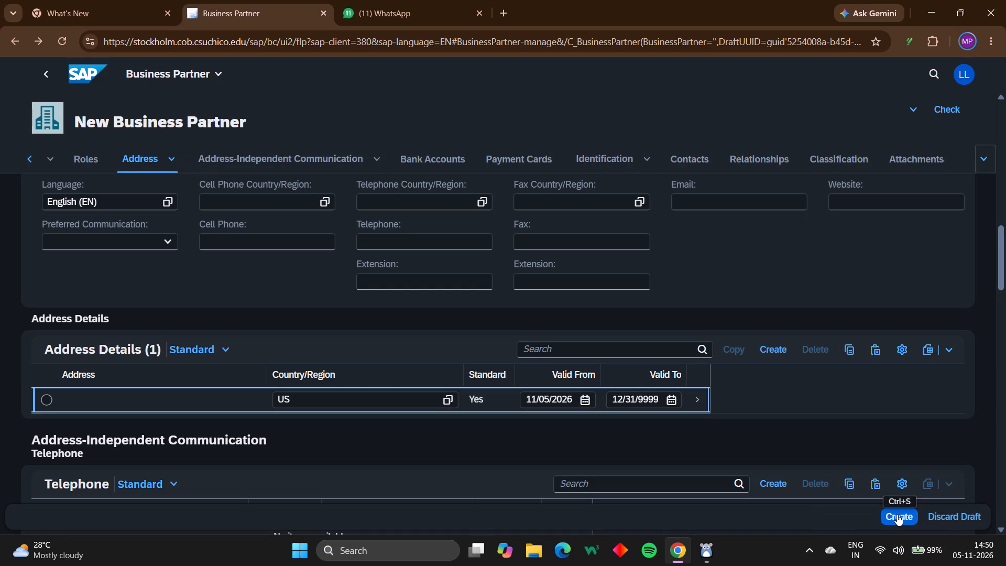
# Create the business partner the bike zone 122 from the completed draft.
pyautogui.click(897, 514)
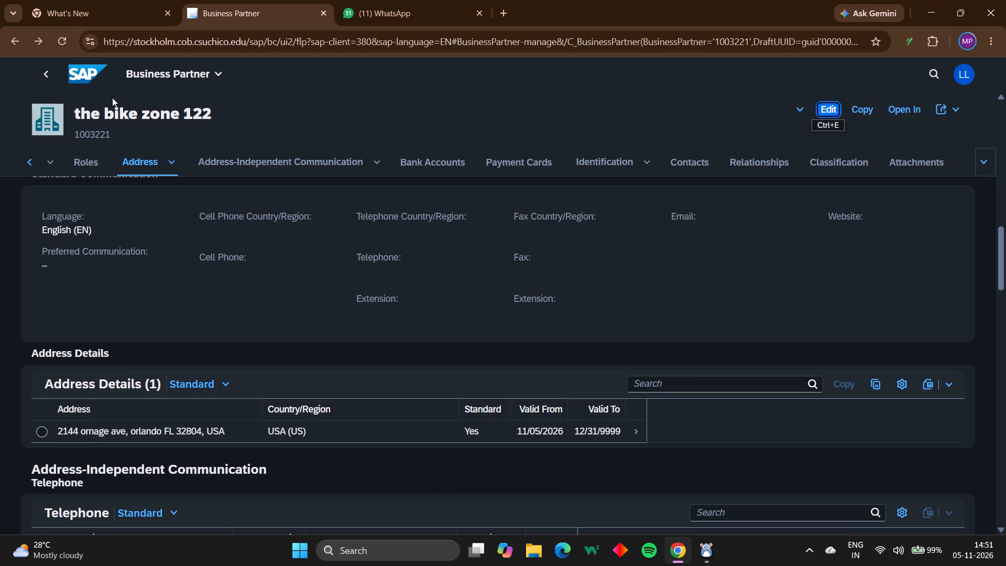
# Return to the SAP Fiori home page.
pyautogui.click(90, 79)
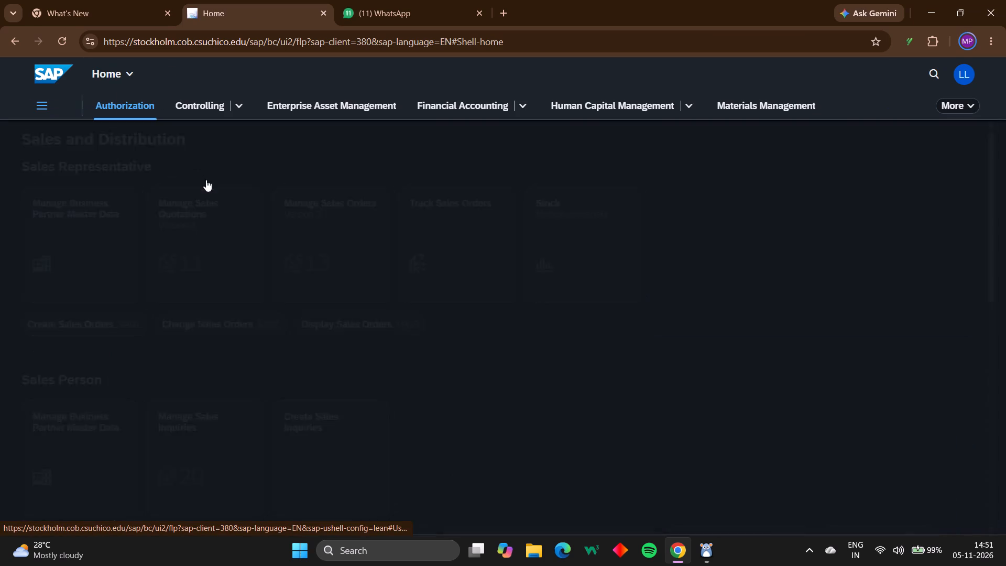
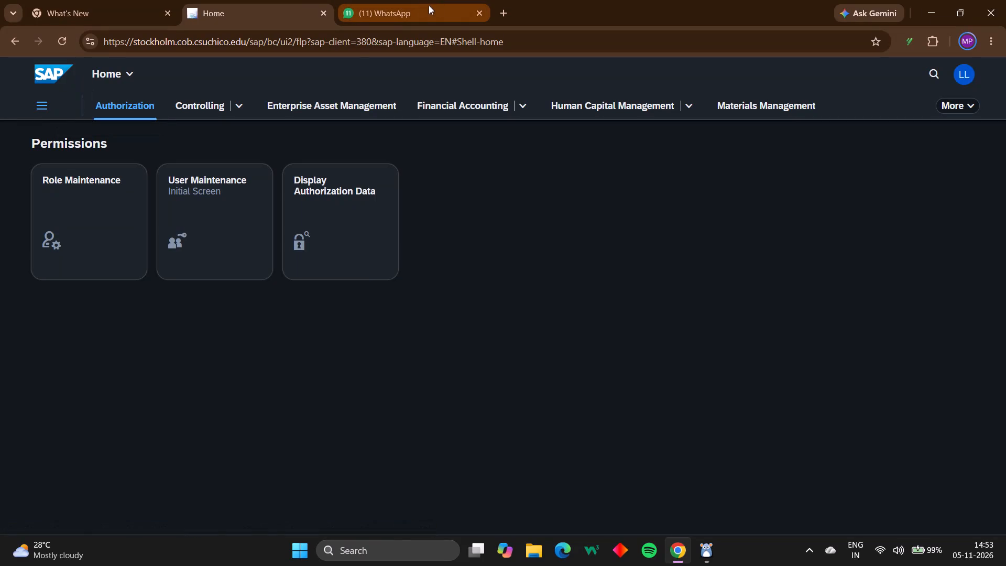
# Close the WhatsApp browser tab.
pyautogui.click(476, 14)
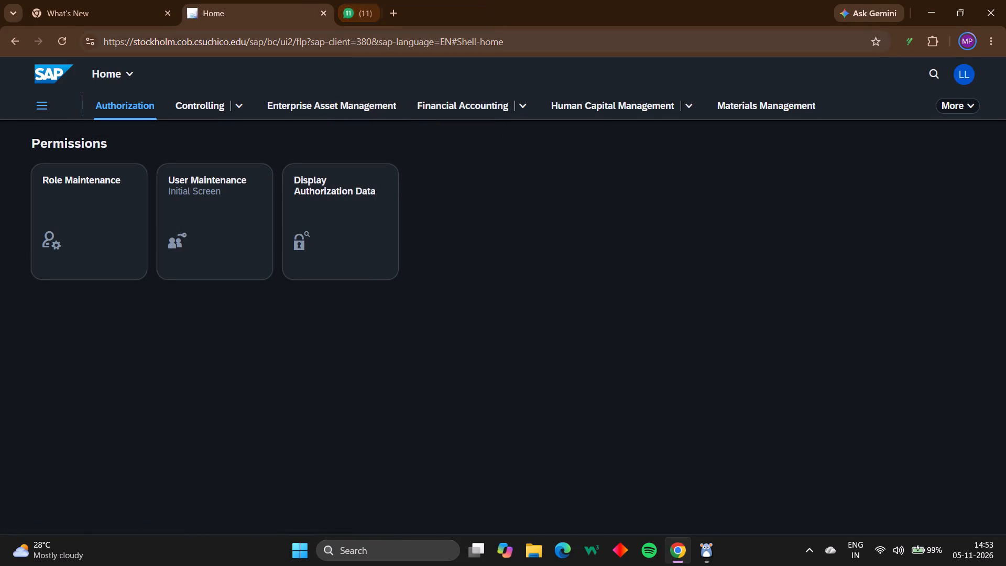
# Open the Sales and Distribution space from the list of all spaces on the launchpad.
pyautogui.click(48, 108)
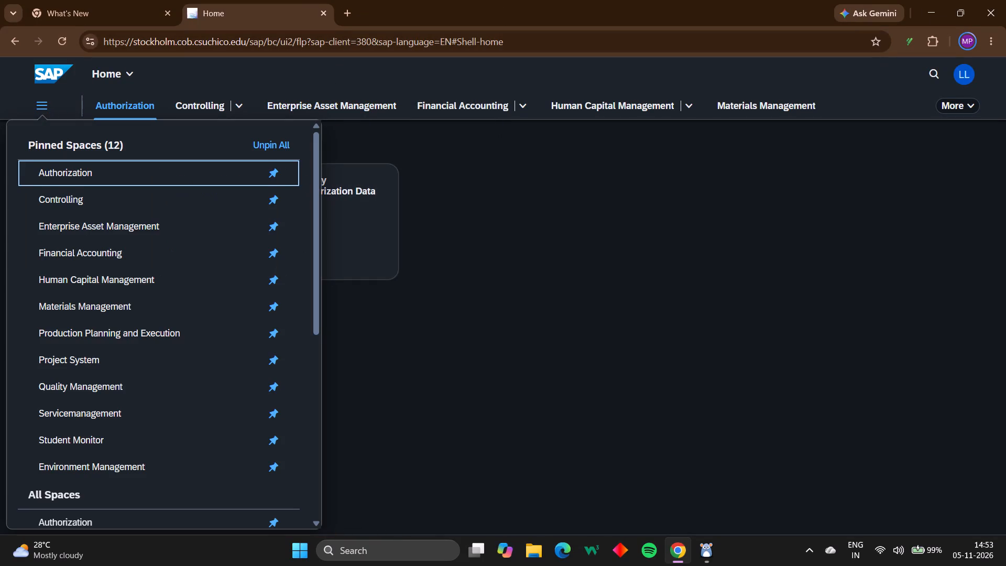
pyautogui.scroll(-6, 79, 389)
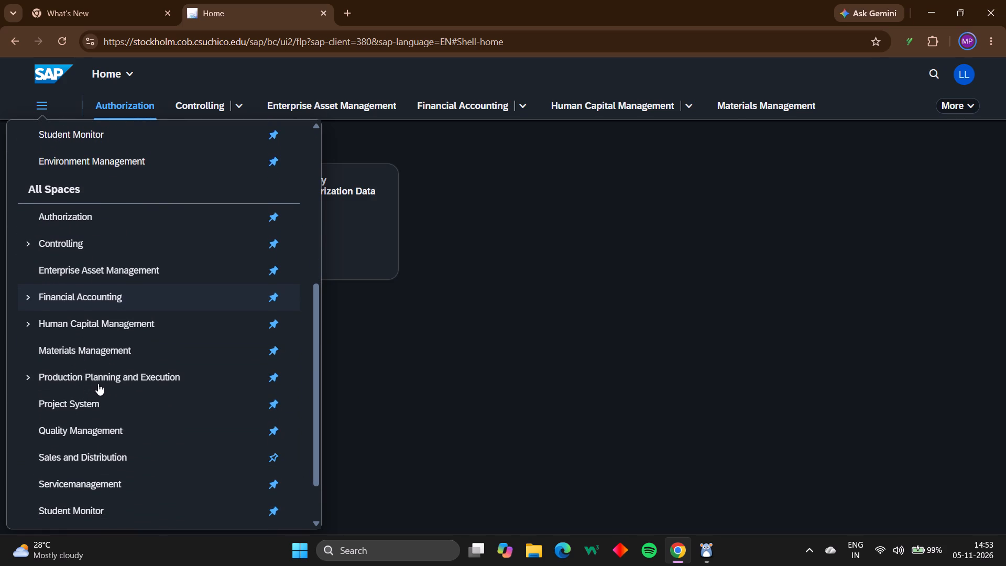
pyautogui.click(85, 454)
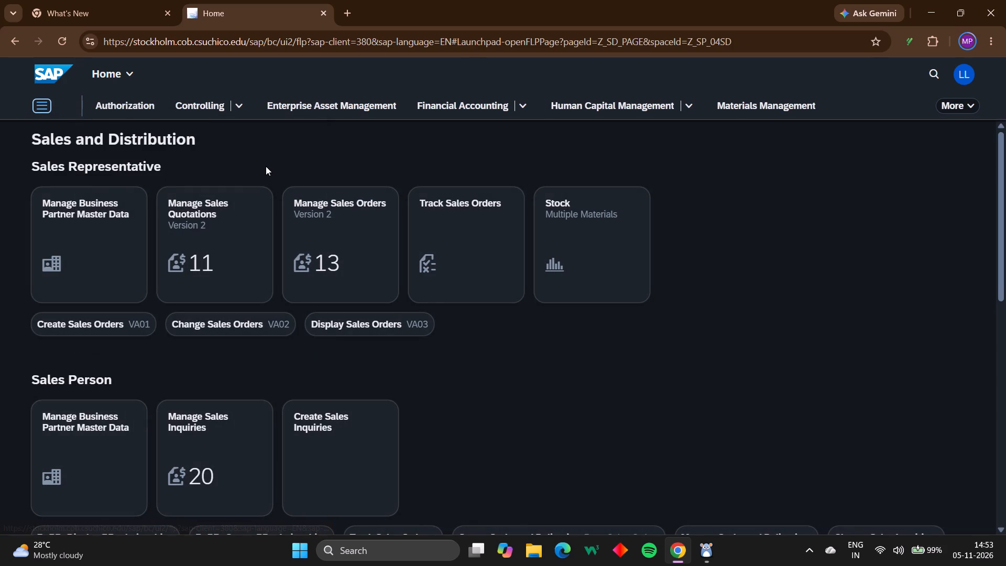
# Start a Snipping Tool video recording with the capture area covering the entire screen.
pyautogui.press('Print')
pyautogui.click(432, 26)
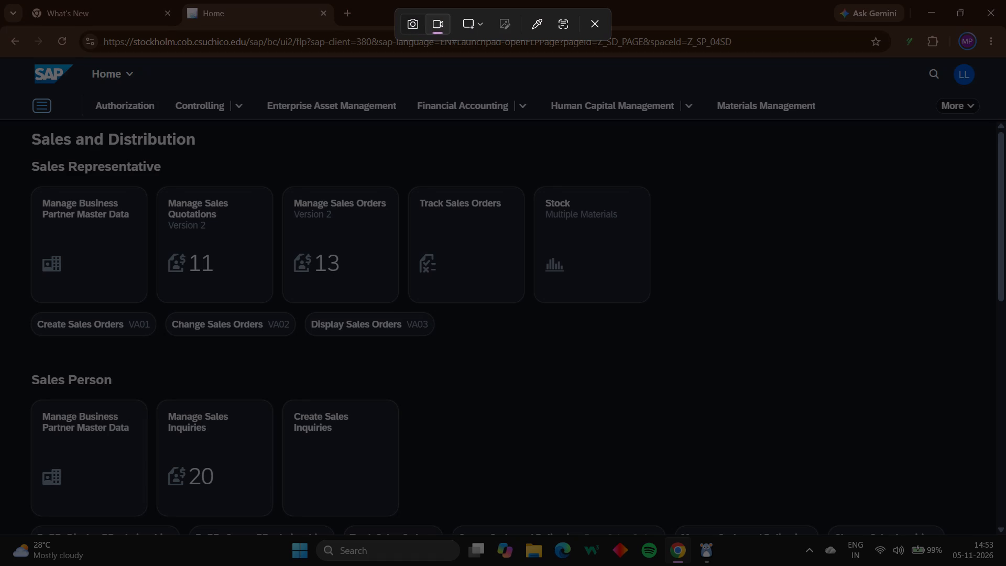
pyautogui.moveTo(0, 0); pyautogui.dragTo(879, 565)
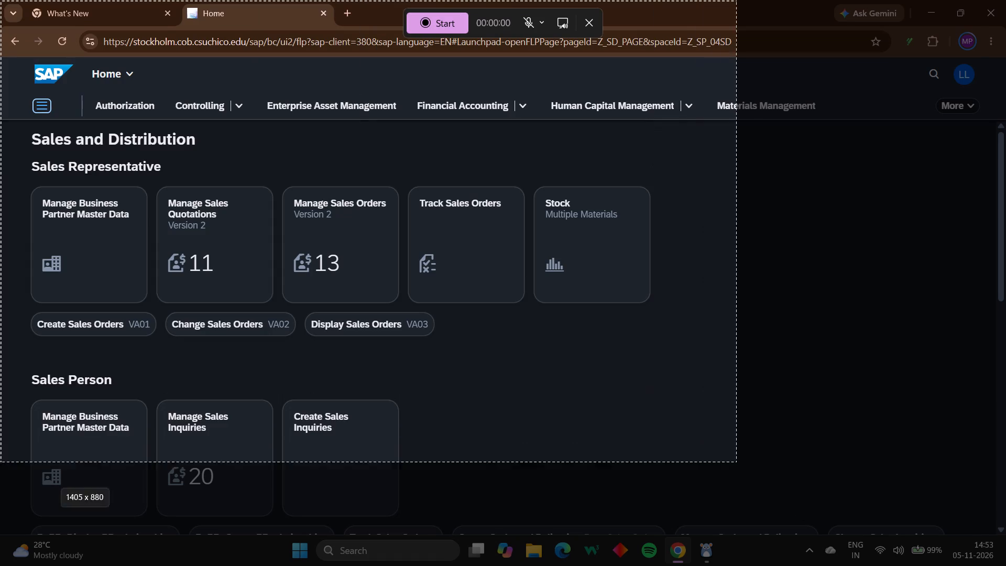
pyautogui.moveTo(879, 565); pyautogui.dragTo(1005, 565)
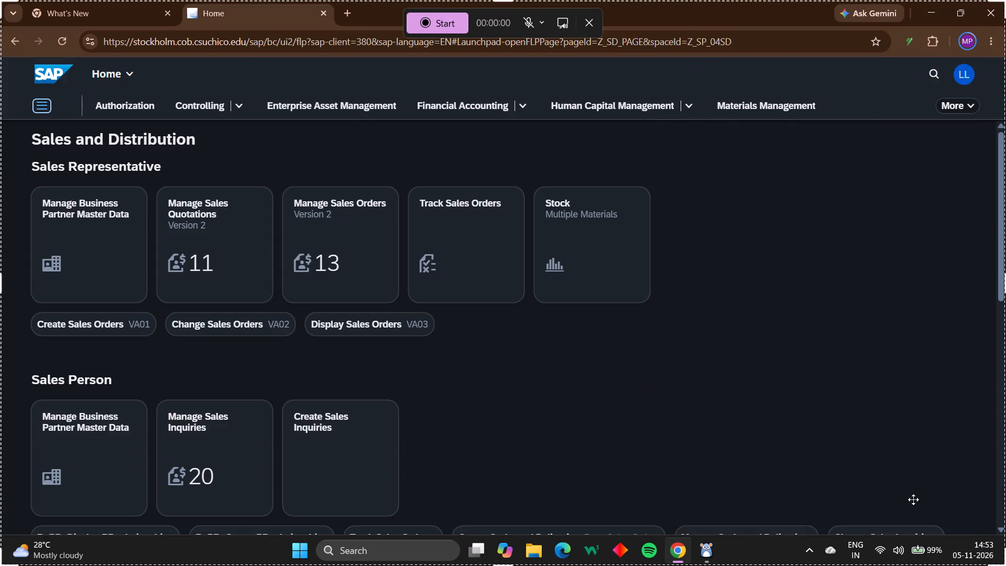
pyautogui.click(437, 25)
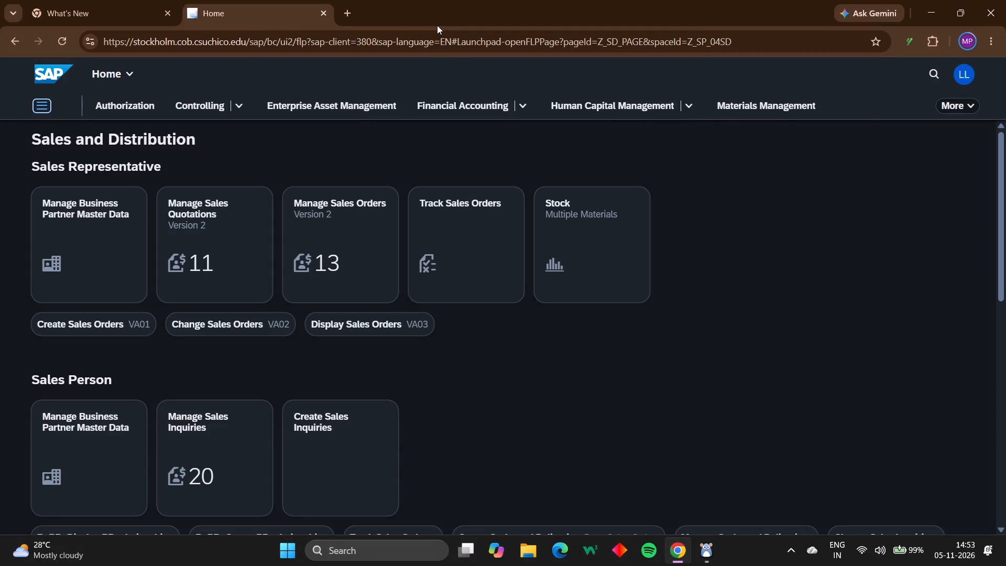
# Open the business partner master data management for sales representatives and start creating a new organization.
pyautogui.click(122, 212)
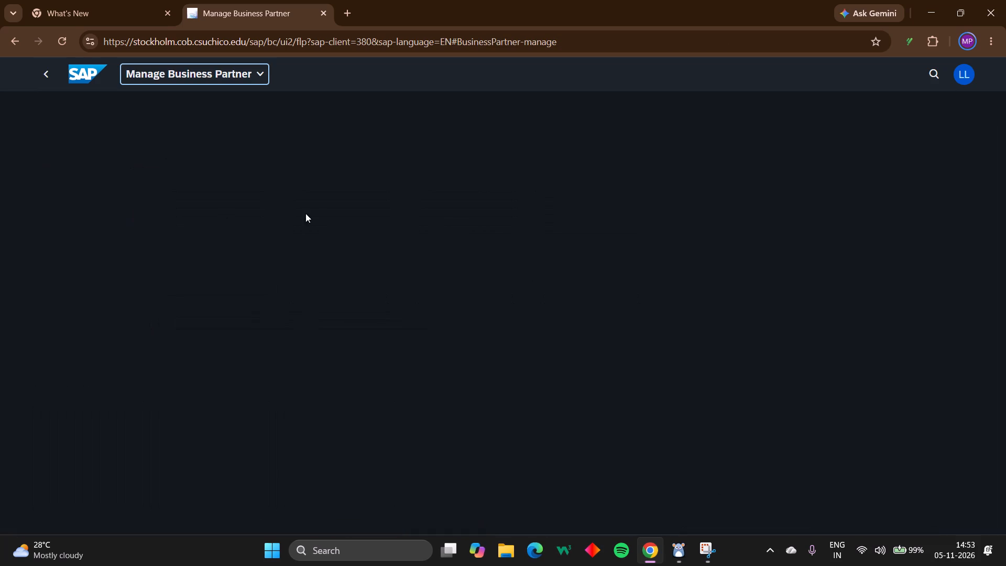
pyautogui.click(749, 260)
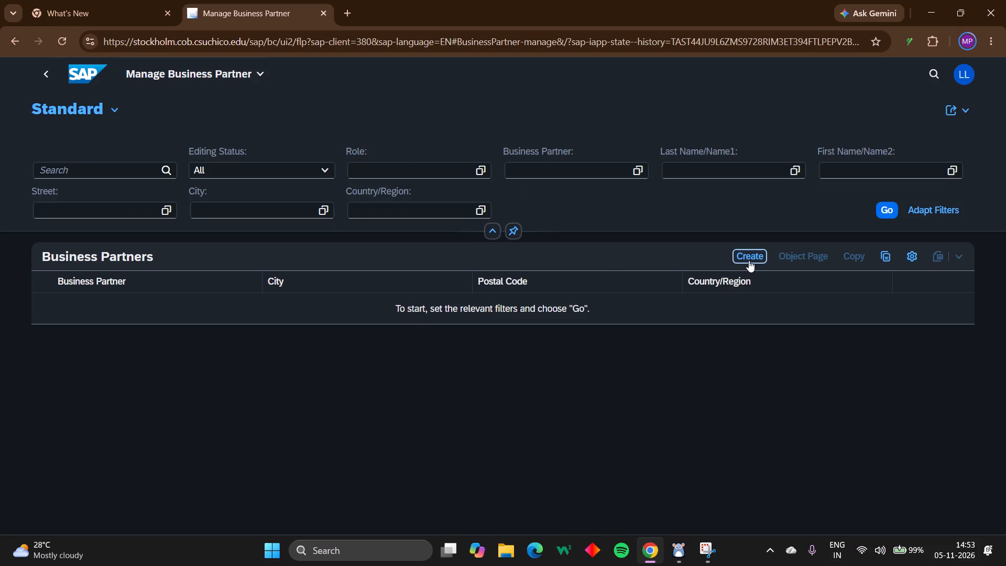
pyautogui.click(748, 300)
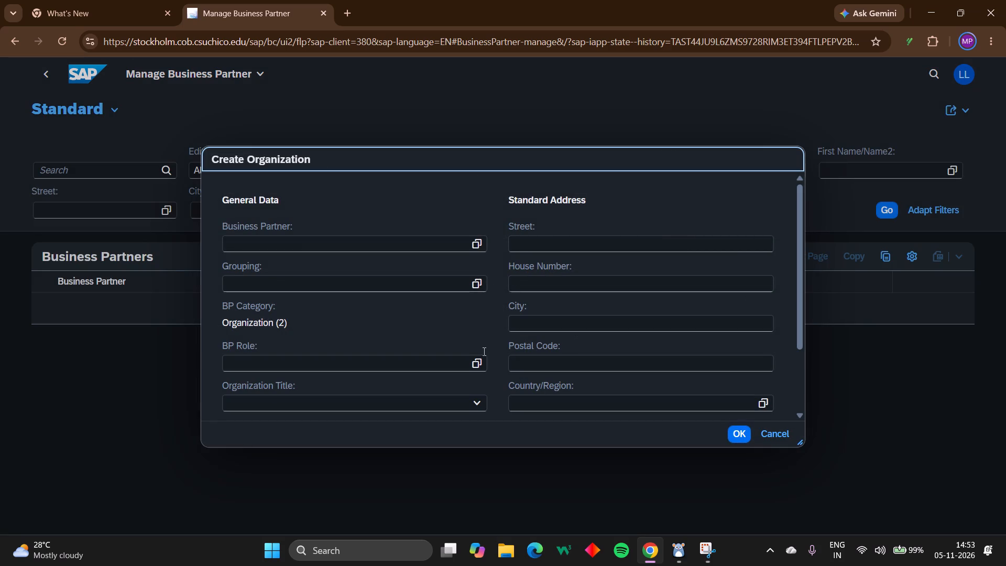
# Set the Organization Title to Company (0003) and enter the car zone 122 as Name 1.
pyautogui.scroll(-2, 435, 312)
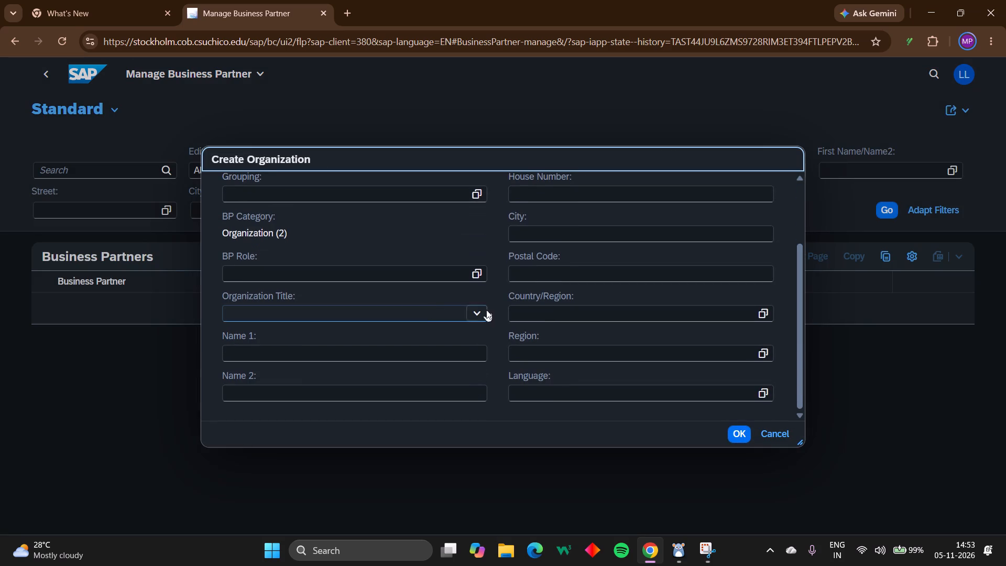
pyautogui.click(474, 311)
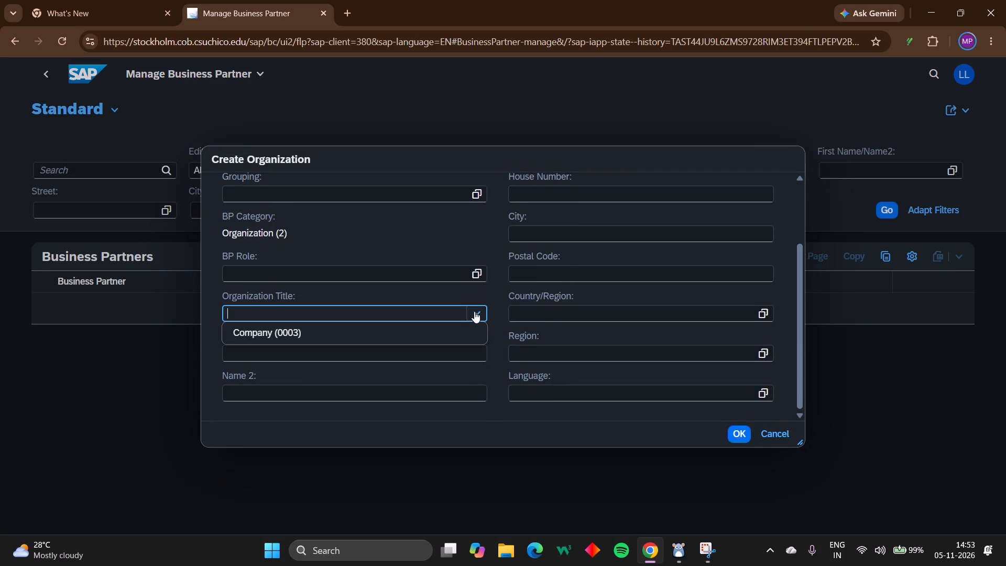
pyautogui.click(352, 329)
pyautogui.click(298, 351)
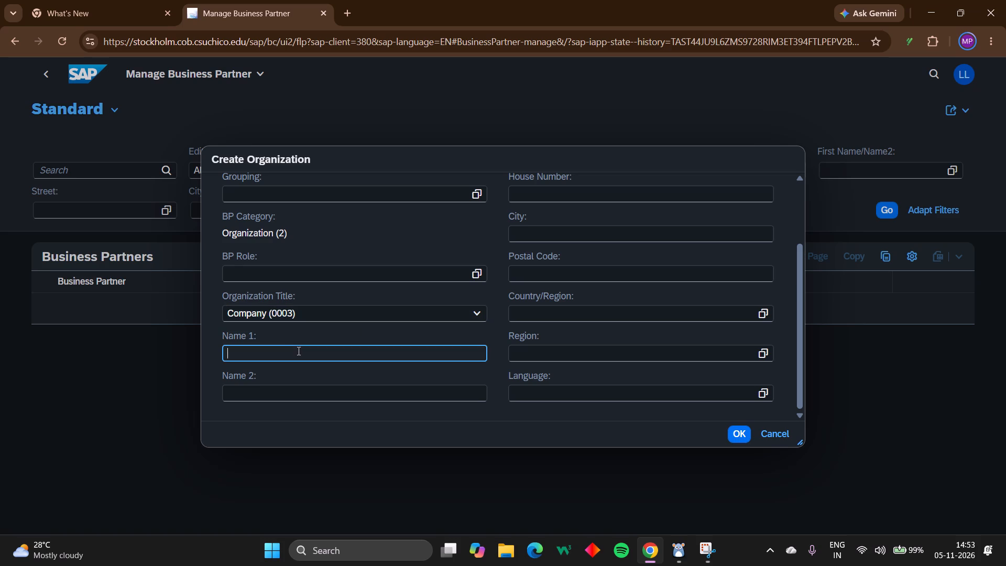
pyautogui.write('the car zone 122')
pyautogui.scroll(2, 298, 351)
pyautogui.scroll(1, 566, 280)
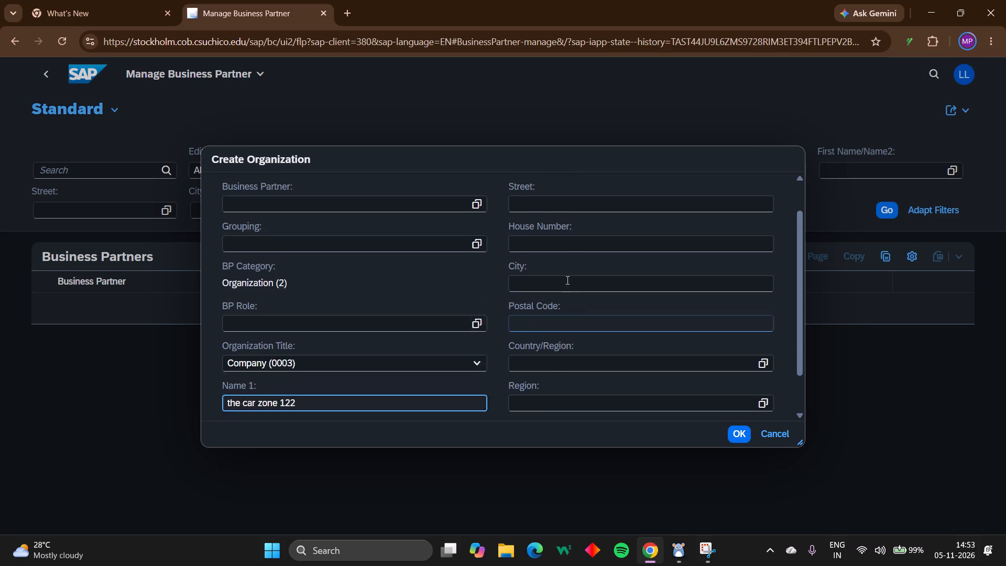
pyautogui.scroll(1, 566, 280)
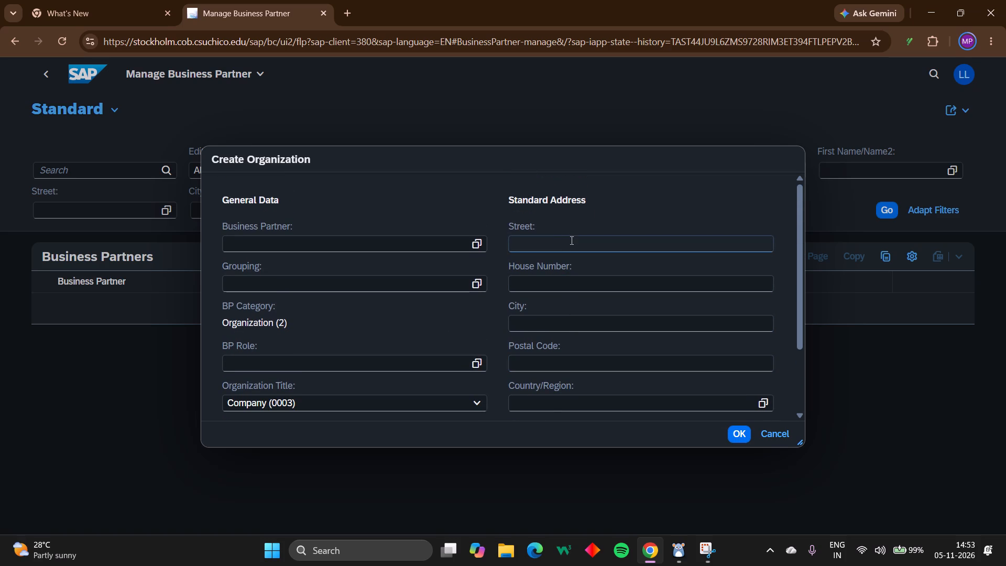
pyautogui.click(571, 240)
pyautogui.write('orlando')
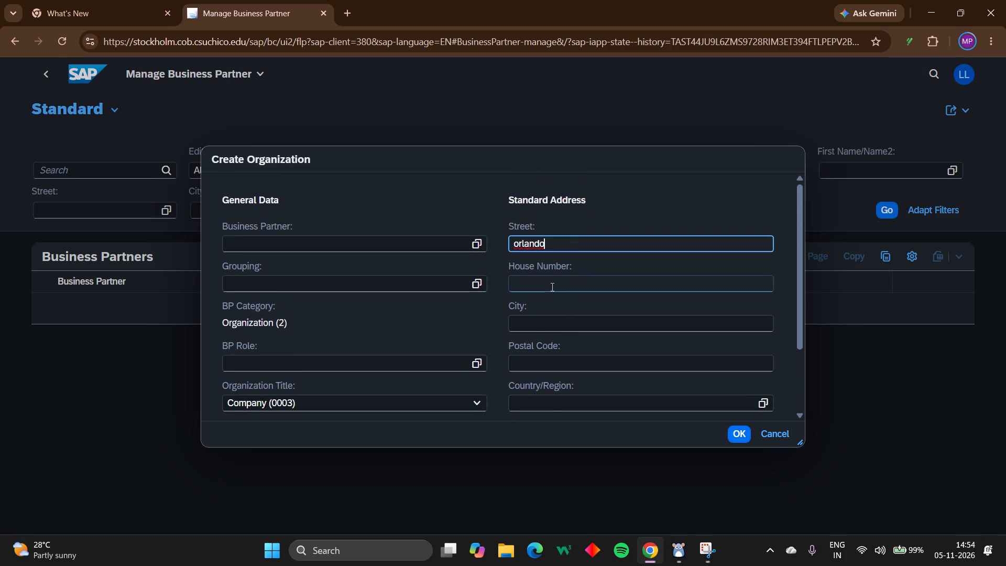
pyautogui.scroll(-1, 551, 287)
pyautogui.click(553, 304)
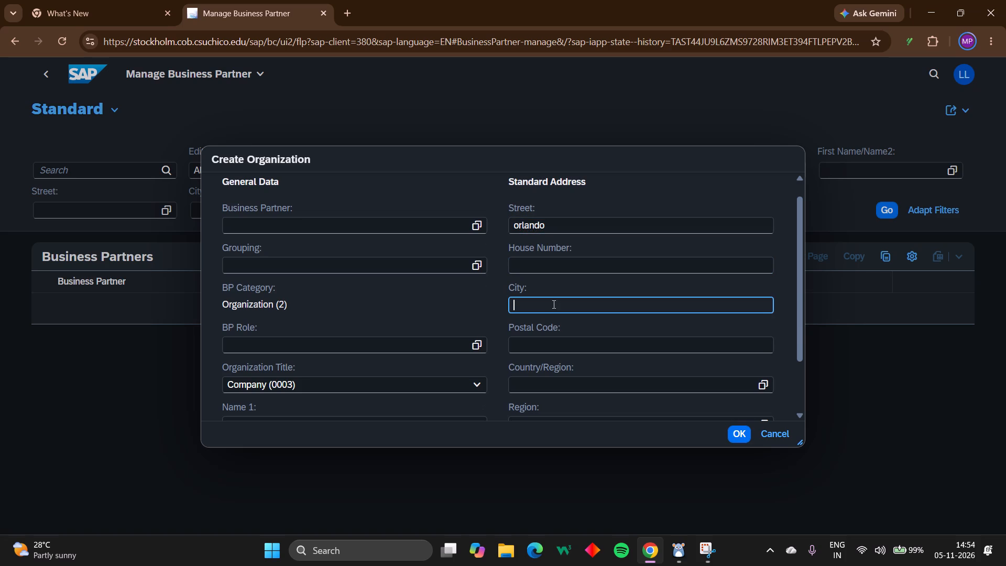
pyautogui.click(551, 221)
pyautogui.press('BackSpace')
pyautogui.press('BackSpace')
pyautogui.press('BackSpace')
pyautogui.press('BackSpace')
pyautogui.press('BackSpace')
pyautogui.press('BackSpace')
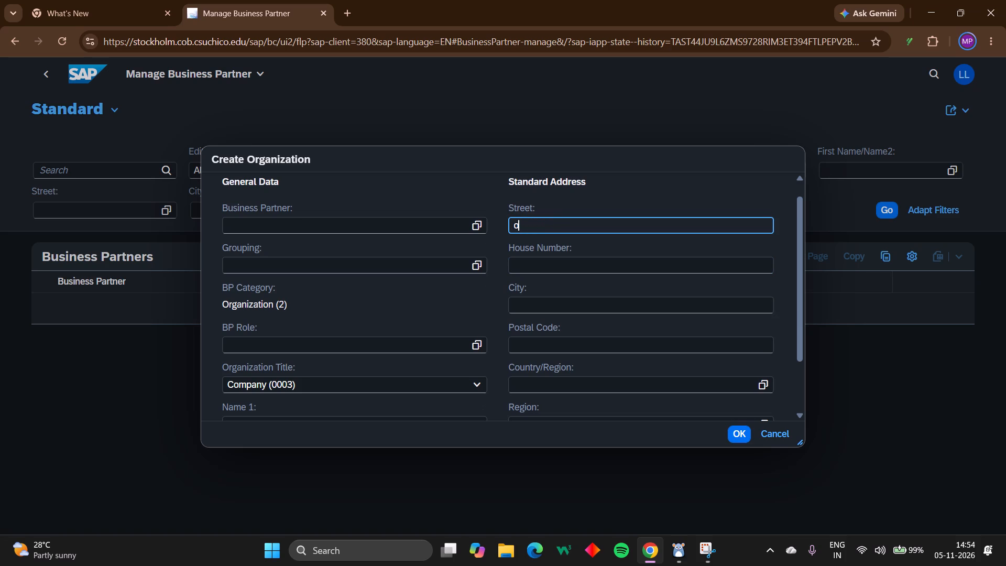
pyautogui.press('BackSpace')
pyautogui.press('BackSpace')
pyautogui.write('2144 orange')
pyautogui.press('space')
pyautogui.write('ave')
# Enter orlando as the City and 32804 as the Postal Code of the standard address.
pyautogui.click(568, 309)
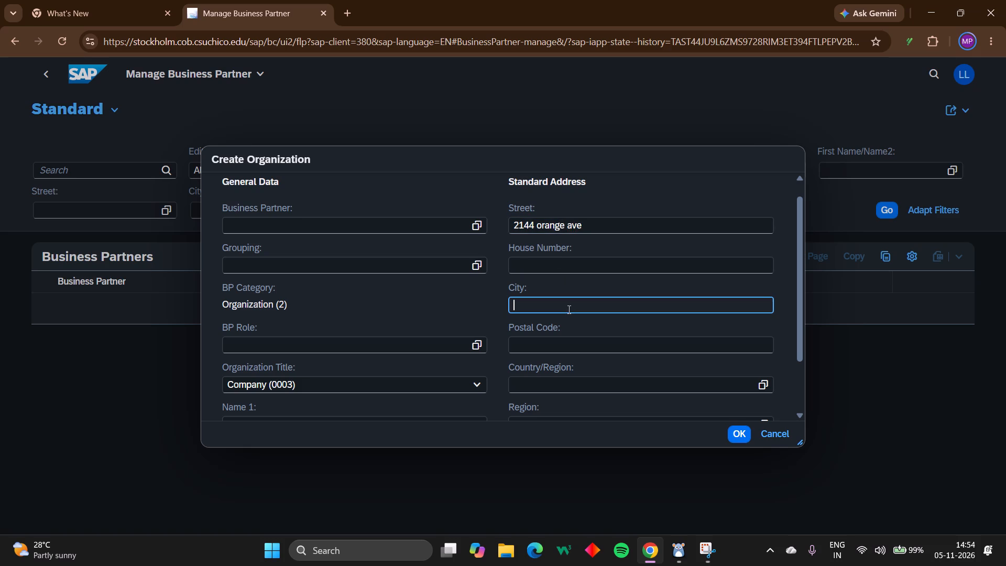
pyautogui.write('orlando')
pyautogui.scroll(-1, 568, 309)
pyautogui.click(603, 285)
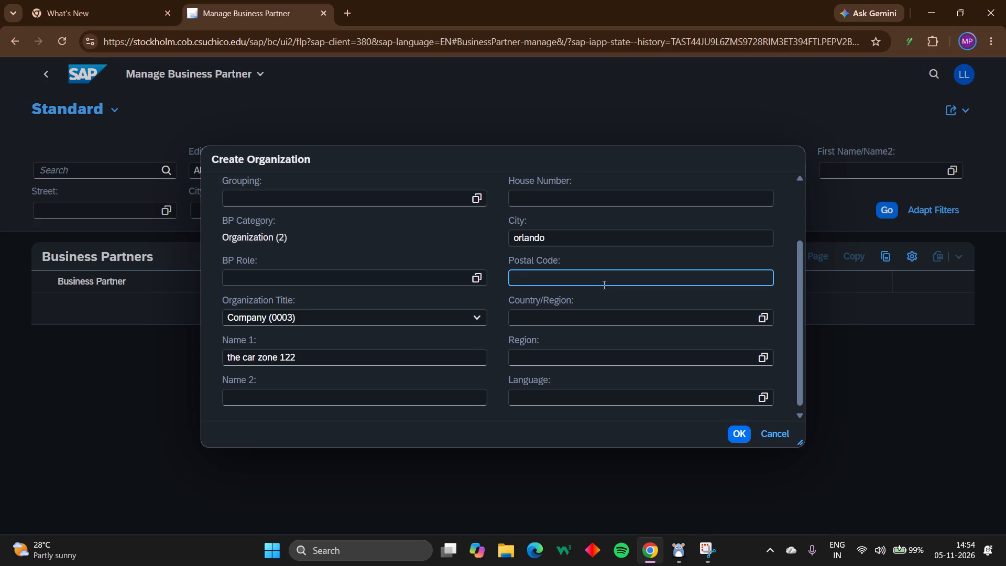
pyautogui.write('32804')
# Search the country value help for us and set the Country/Region to US (USA).
pyautogui.scroll(-1, 603, 285)
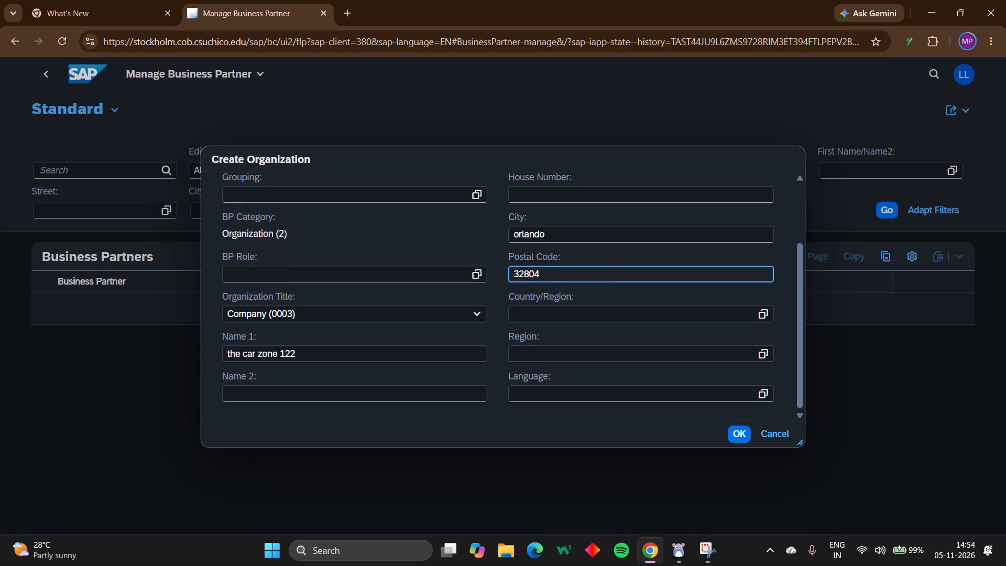
pyautogui.click(762, 309)
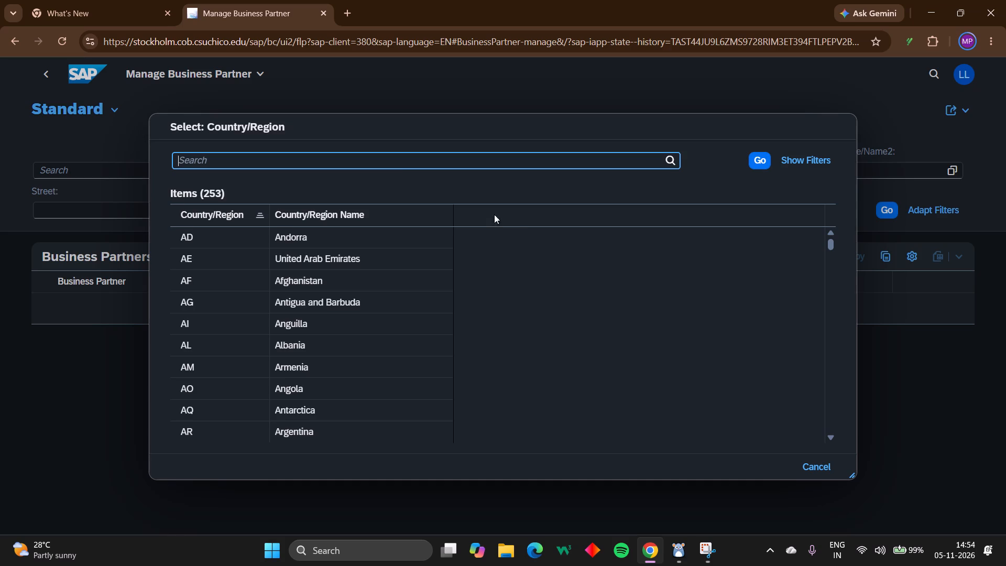
pyautogui.click(397, 164)
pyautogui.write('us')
pyautogui.click(674, 161)
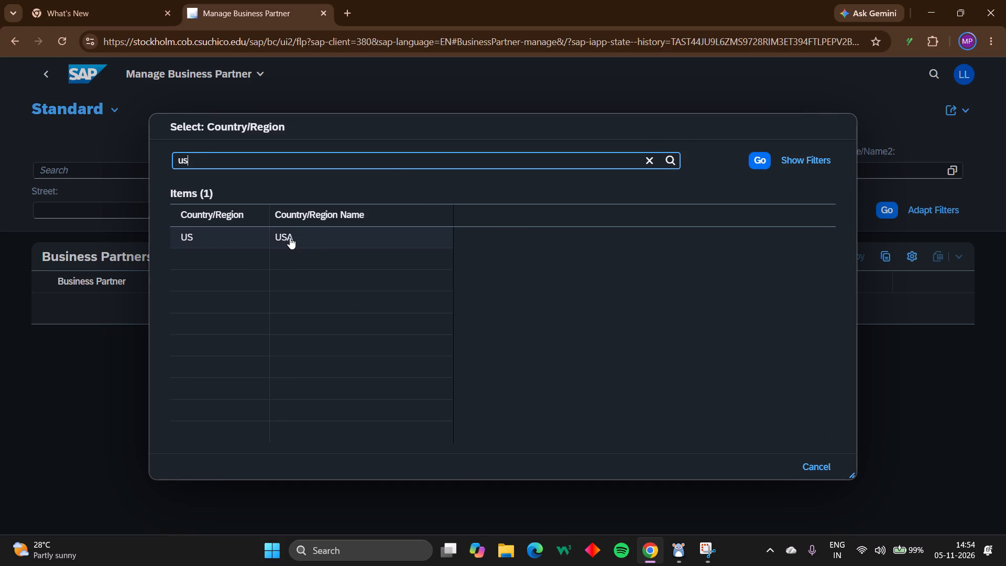
pyautogui.click(290, 237)
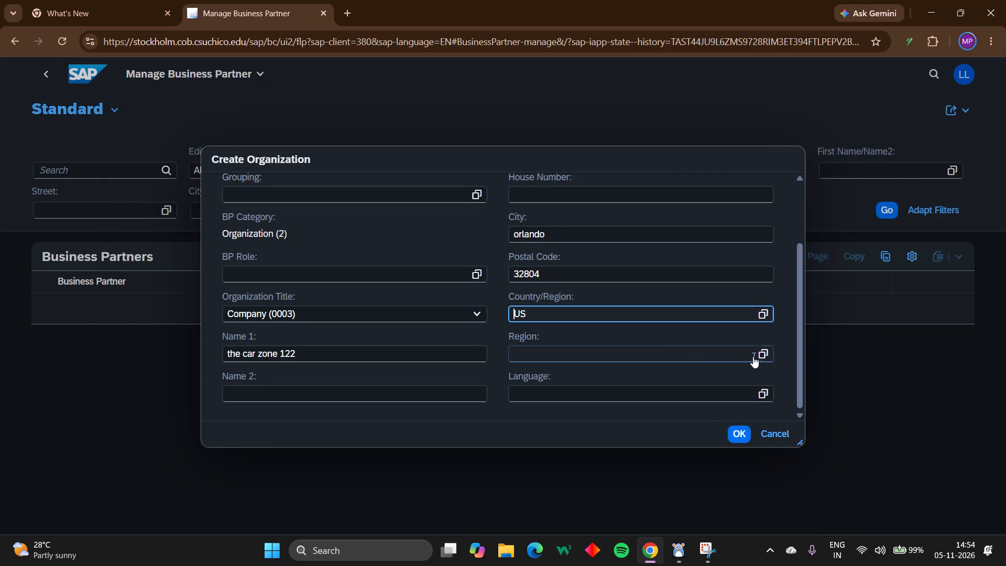
# Search the region value help for fl and set the Region to FL.
pyautogui.click(758, 356)
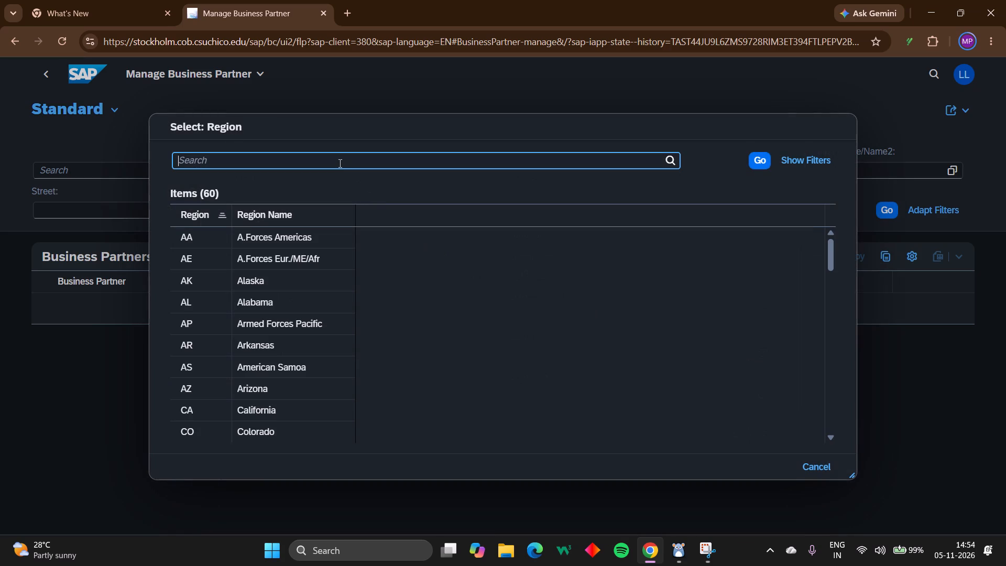
pyautogui.click(339, 163)
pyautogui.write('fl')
pyautogui.click(673, 163)
pyautogui.click(274, 234)
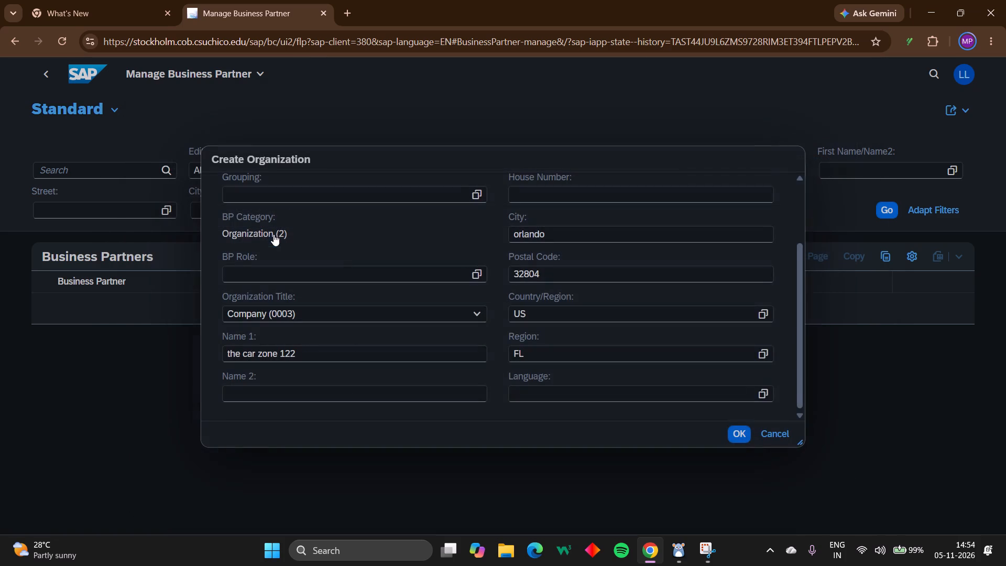
# Search the language value help for english, set the Language to EN, and confirm the new organization's data.
pyautogui.click(757, 394)
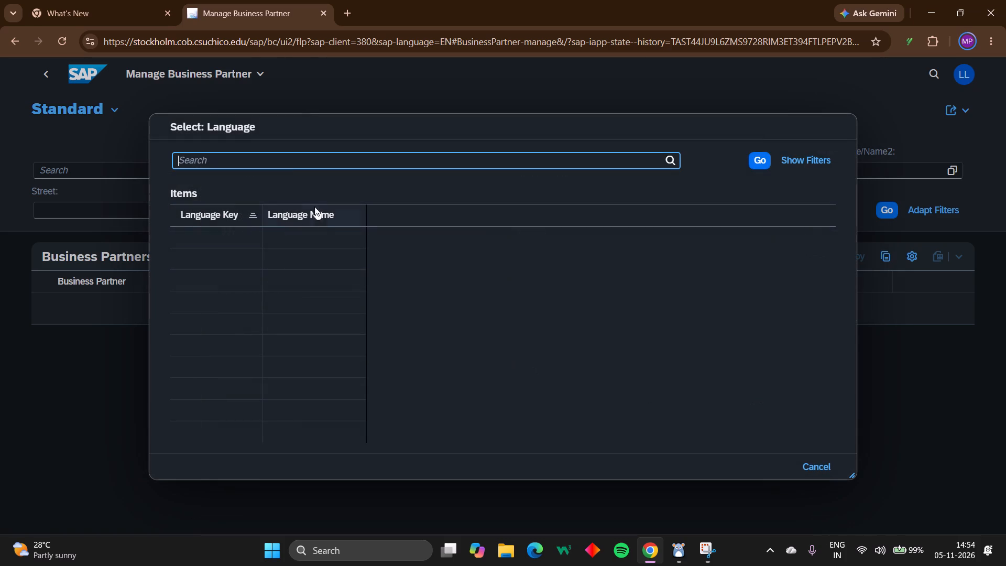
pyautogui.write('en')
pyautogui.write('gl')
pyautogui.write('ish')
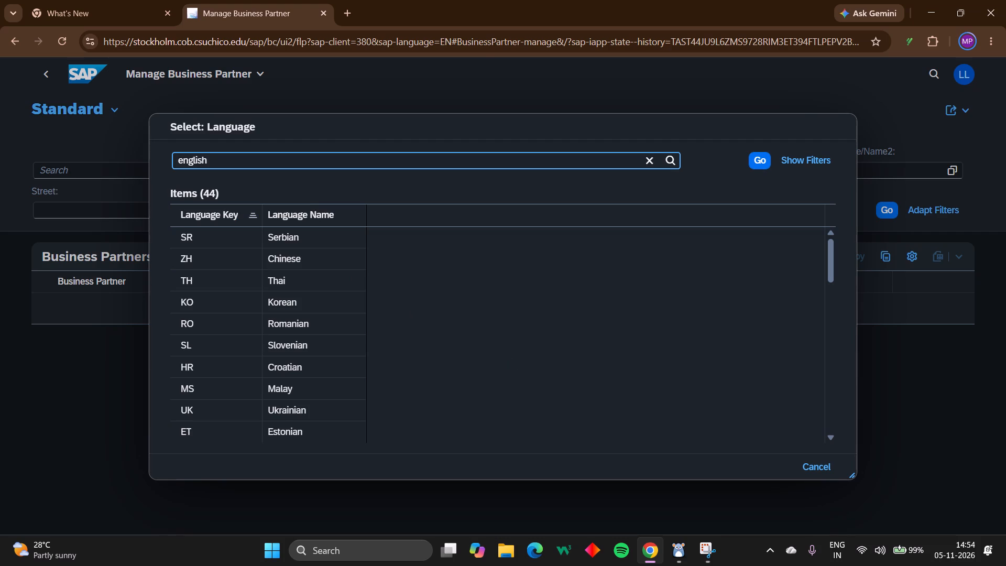
pyautogui.click(674, 165)
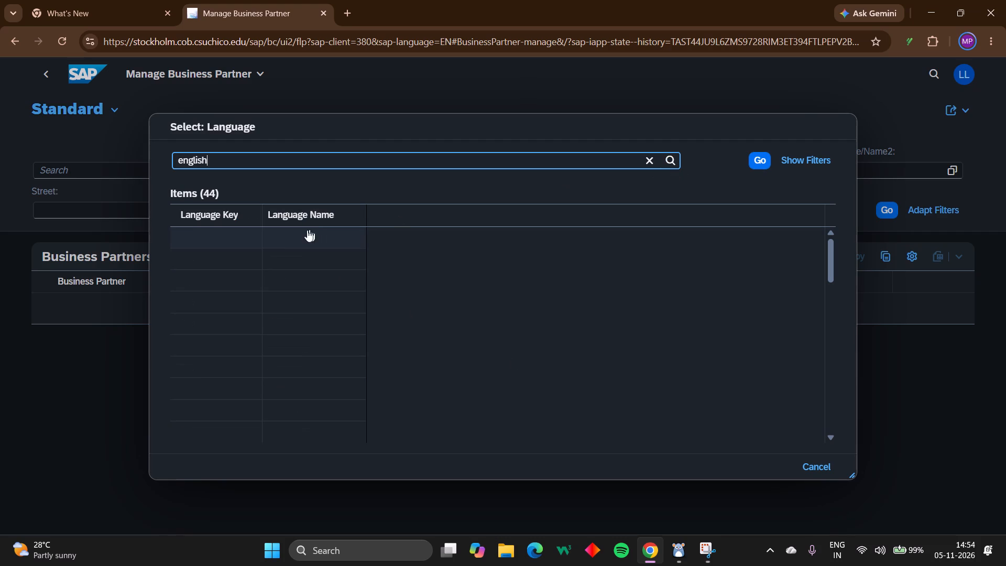
pyautogui.click(291, 236)
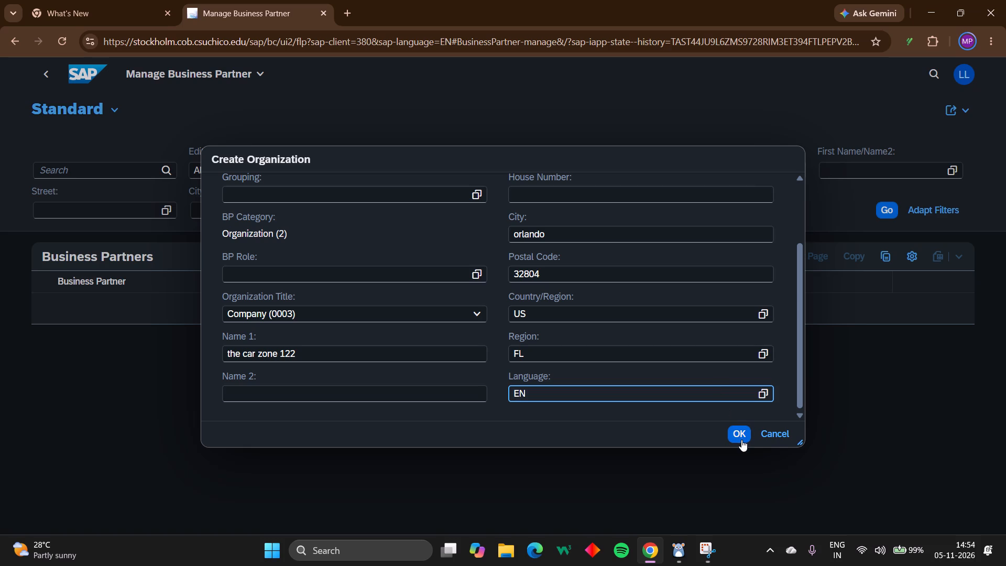
pyautogui.click(740, 437)
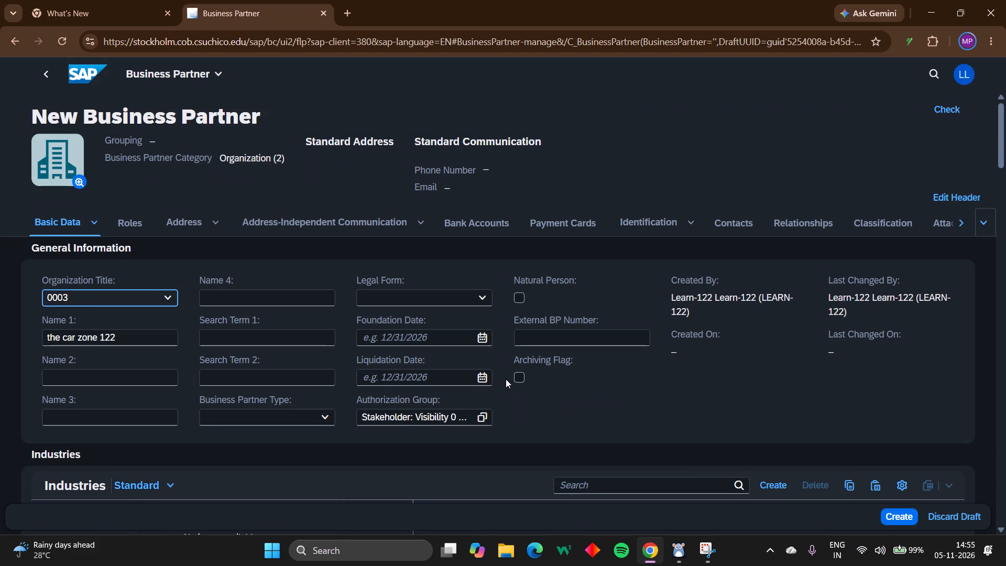
# Enter 122 as Search Term 1 in the new business partner's general information.
pyautogui.scroll(-1, 506, 379)
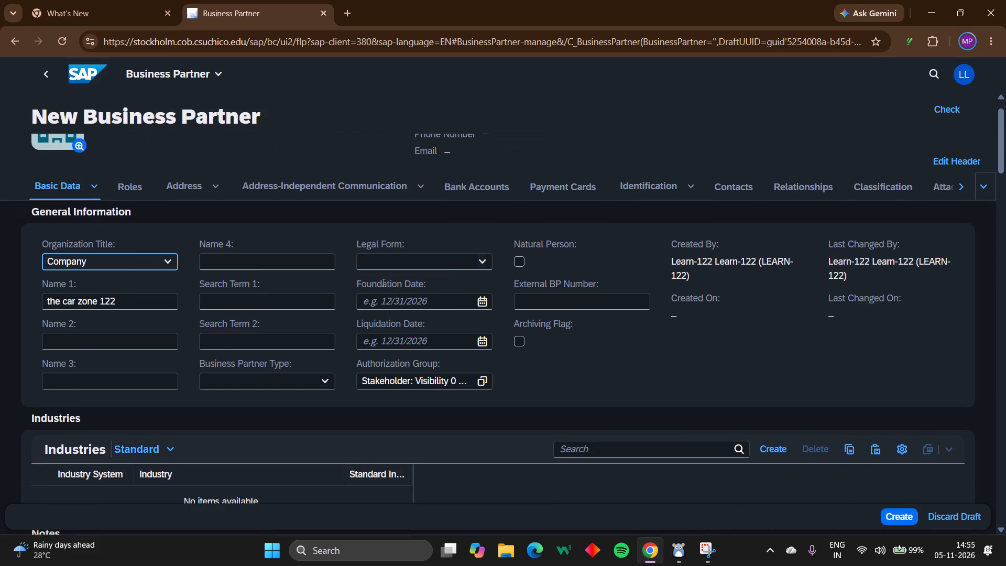
pyautogui.click(251, 302)
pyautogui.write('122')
# Open the details of the US entry in the new business partner's Address Details.
pyautogui.scroll(-2, 485, 384)
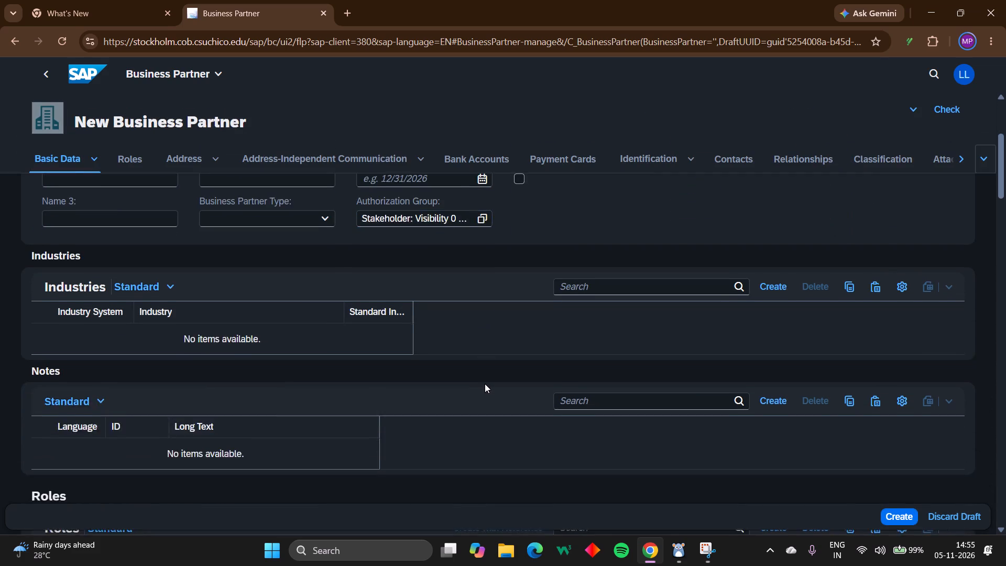
pyautogui.click(187, 152)
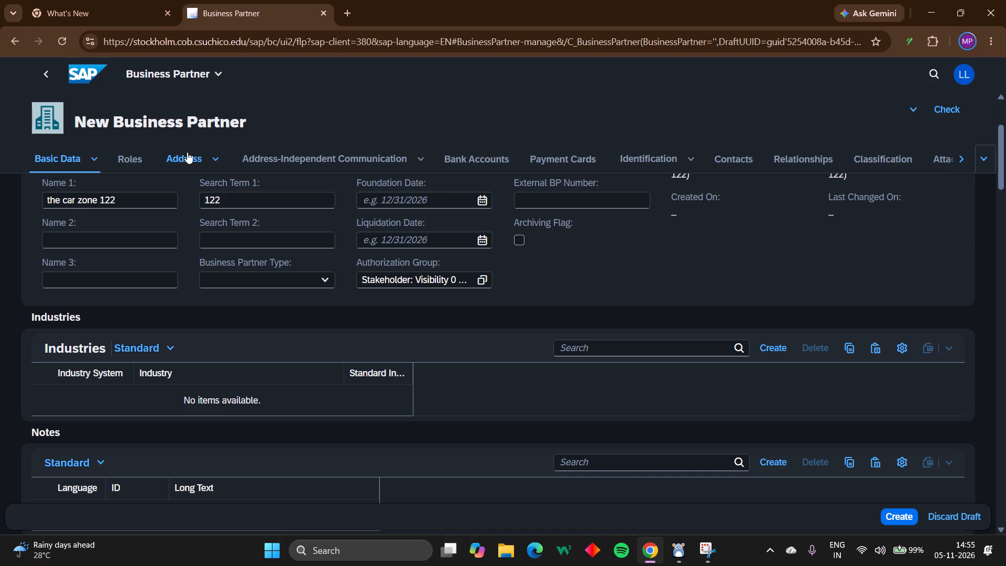
pyautogui.scroll(-3, 250, 269)
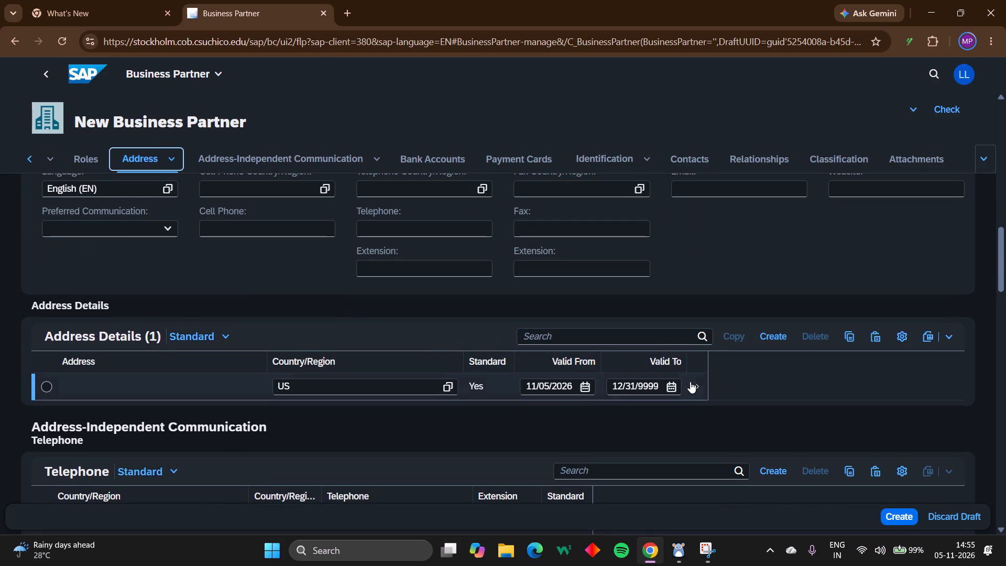
pyautogui.click(698, 386)
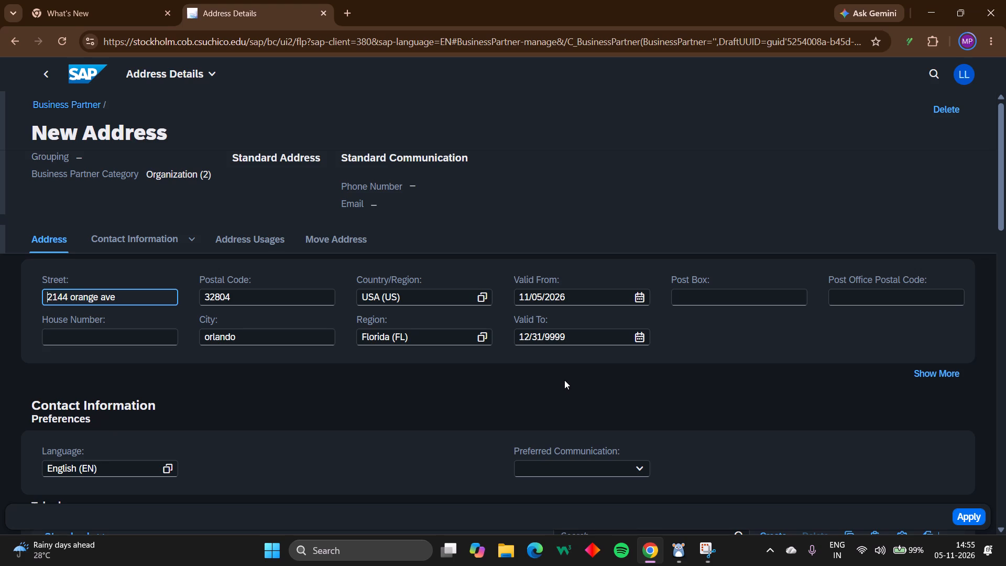
# Look through the new address's sections, from the address fields and contact information to Address Usages and Move Address.
pyautogui.scroll(-2, 564, 380)
pyautogui.scroll(1, 564, 380)
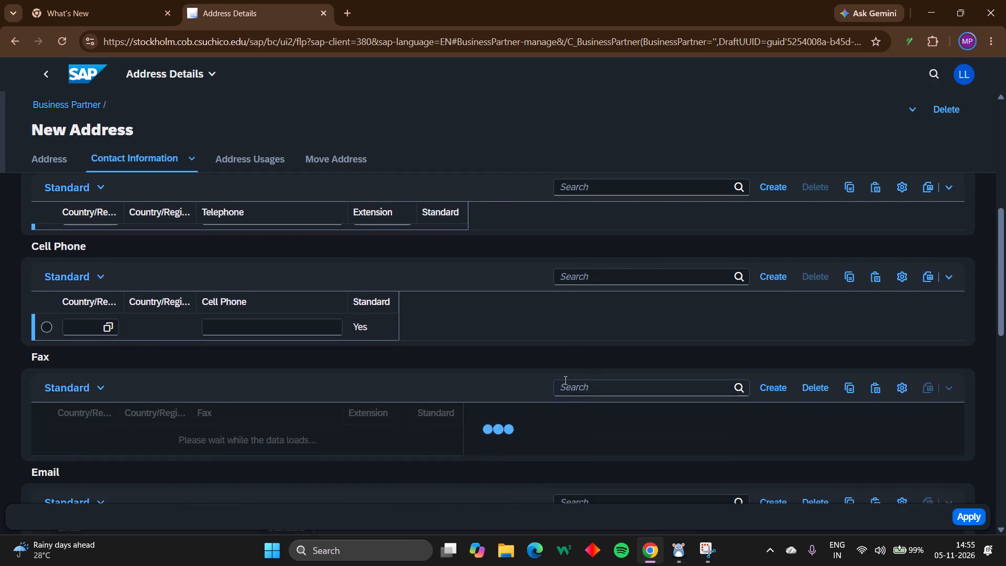
pyautogui.scroll(3, 564, 380)
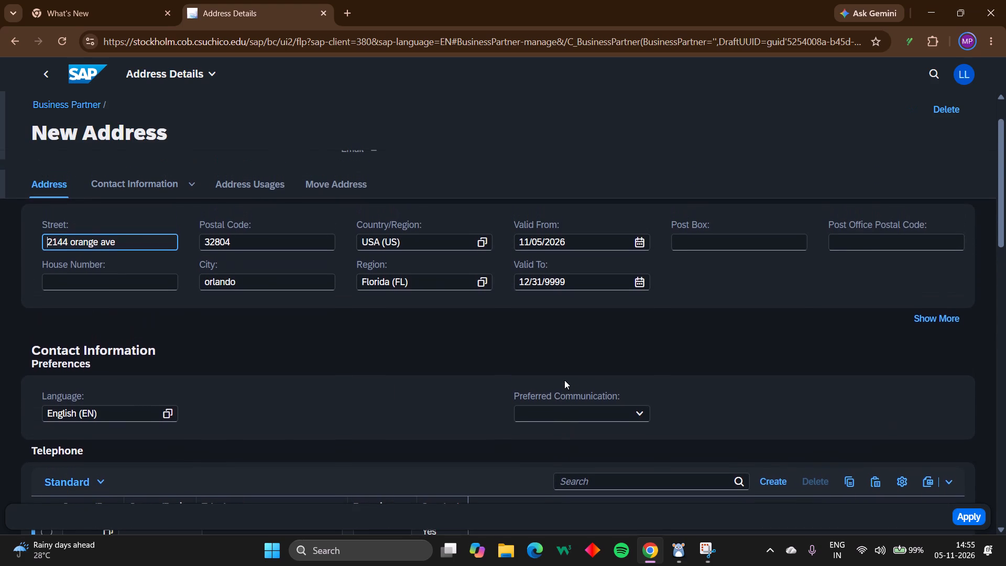
pyautogui.scroll(-2, 617, 330)
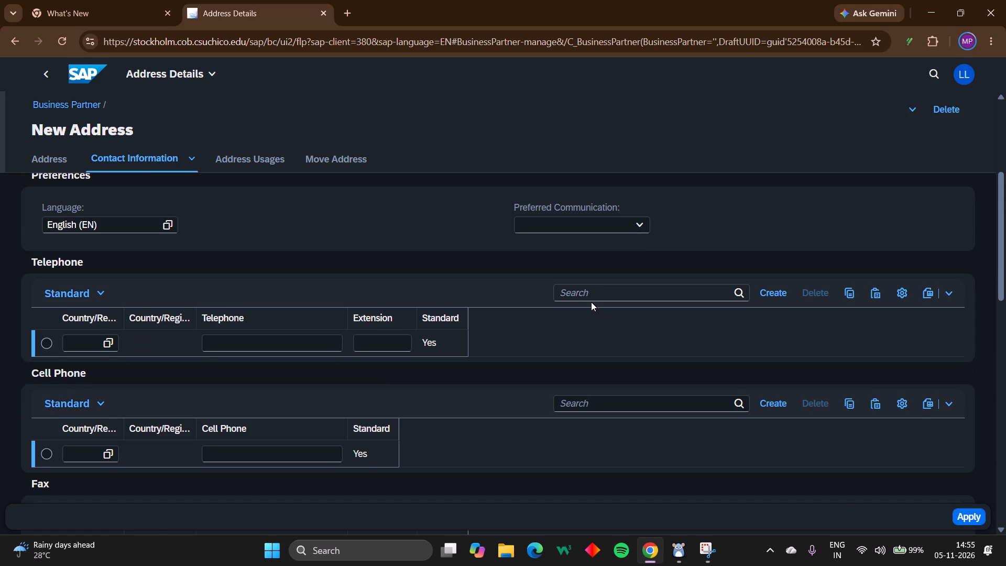
pyautogui.scroll(-2, 591, 302)
pyautogui.scroll(3, 591, 302)
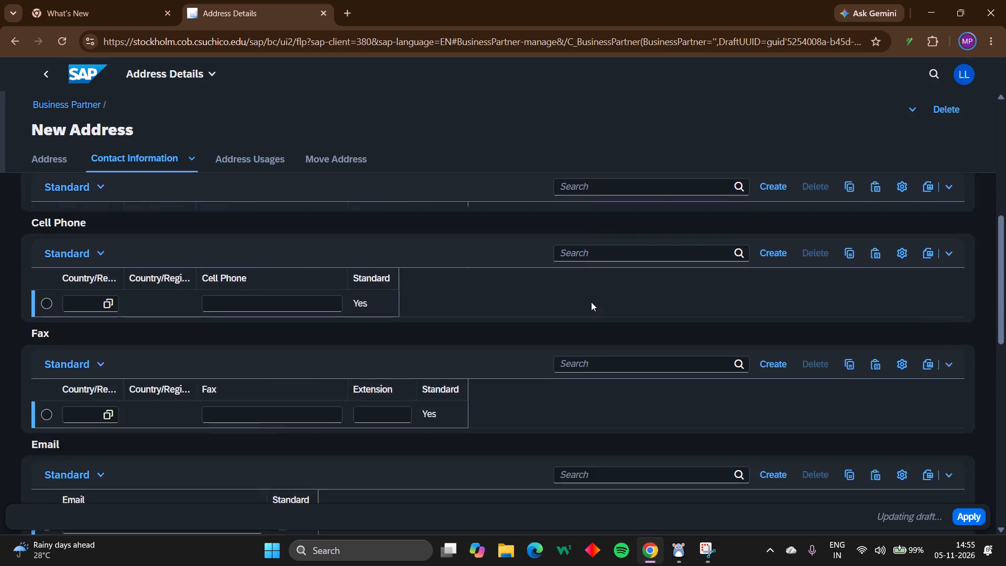
pyautogui.scroll(3, 591, 302)
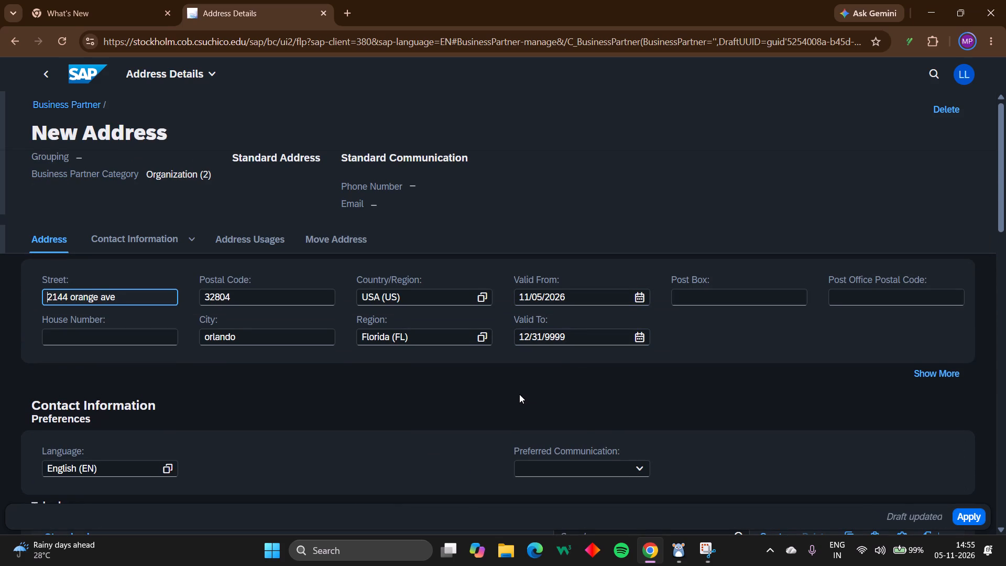
pyautogui.scroll(-3, 519, 394)
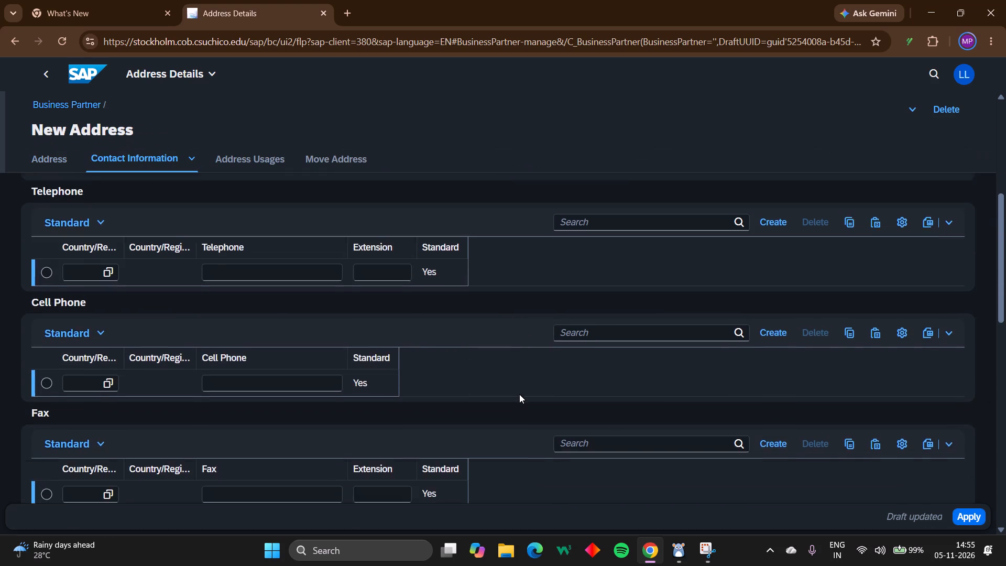
pyautogui.scroll(-5, 519, 394)
pyautogui.scroll(1, 519, 394)
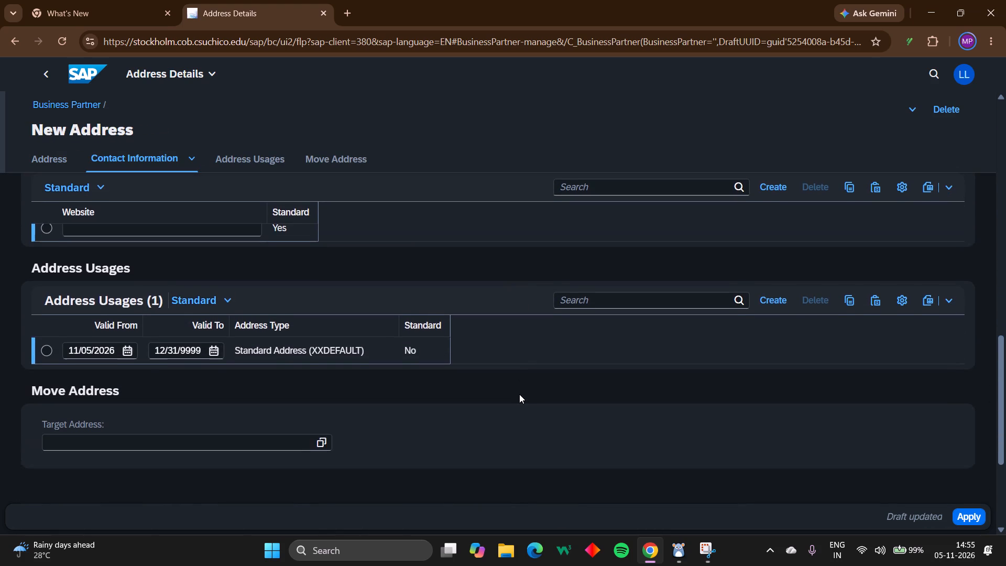
pyautogui.scroll(3, 519, 394)
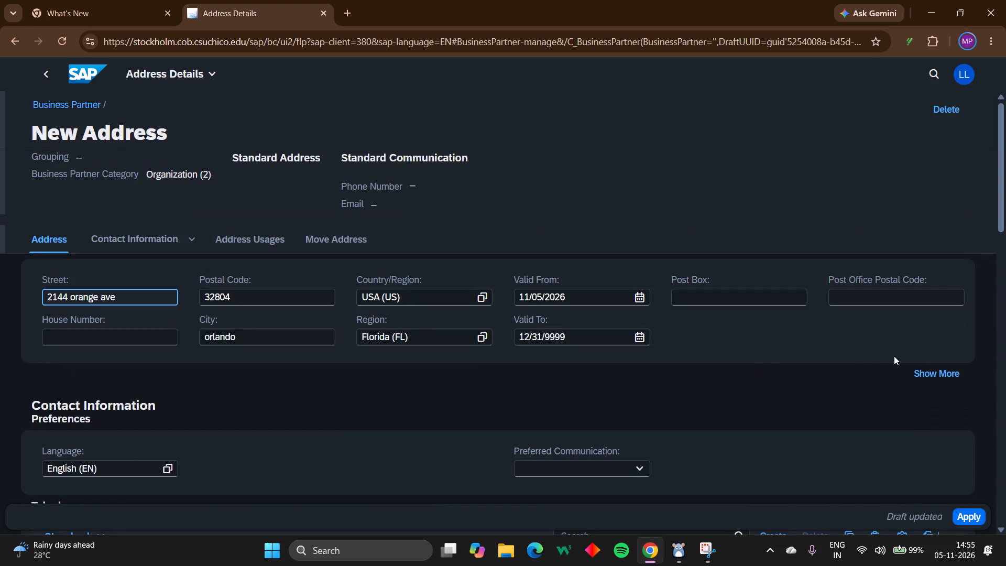
pyautogui.click(928, 370)
pyautogui.scroll(1, 624, 322)
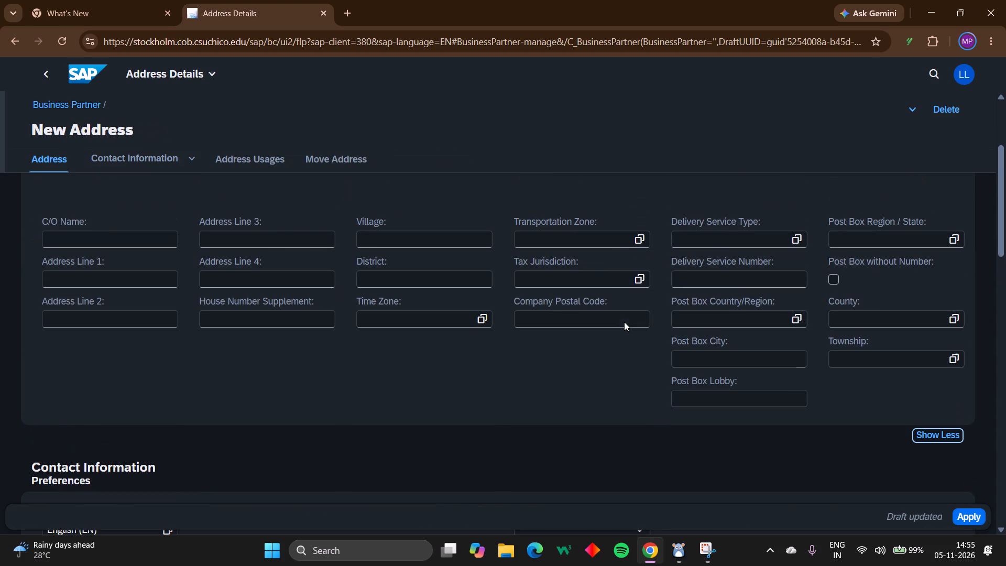
pyautogui.scroll(1, 624, 322)
pyautogui.click(635, 240)
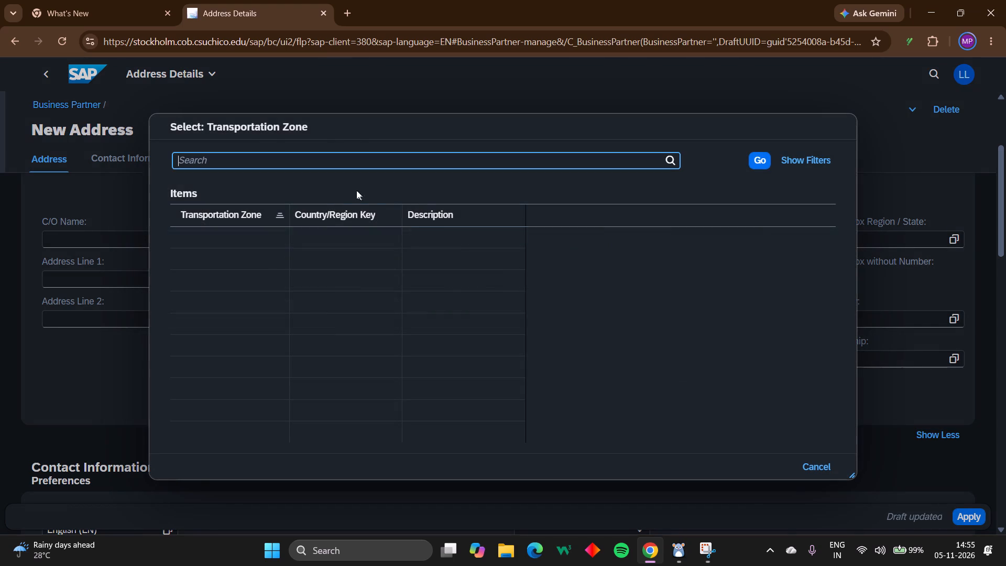
pyautogui.click(422, 244)
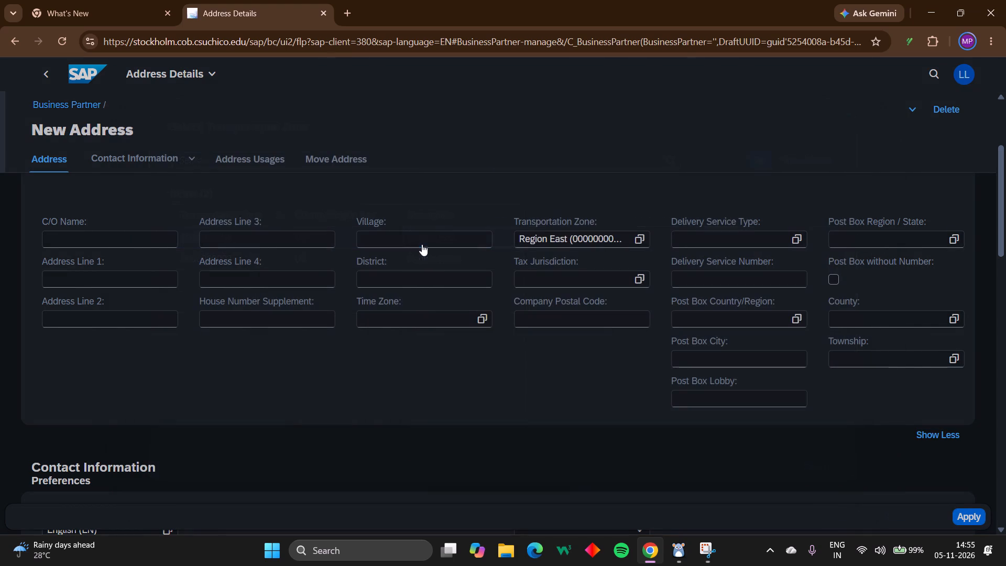
pyautogui.click(970, 520)
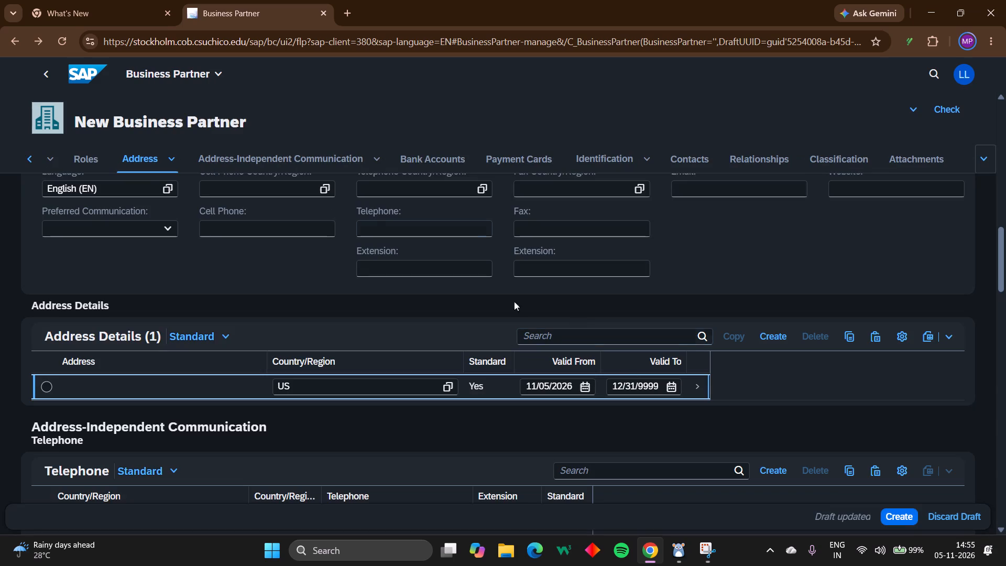
# Create the business partner the car zone 122 from the completed draft.
pyautogui.click(899, 516)
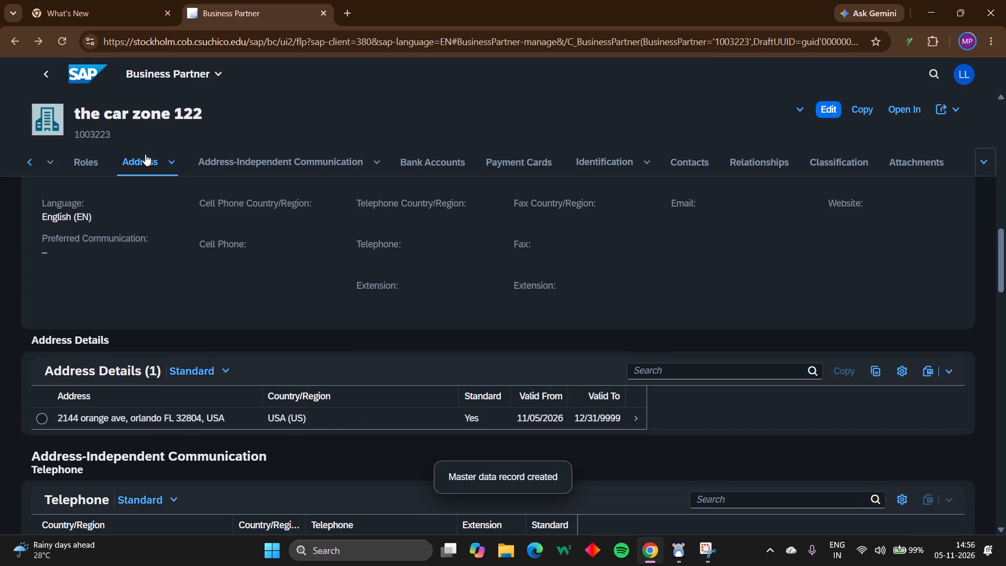
# Highlight the business partner number below the name the car zone 122 to examine it.
pyautogui.moveTo(110, 137); pyautogui.dragTo(73, 134)
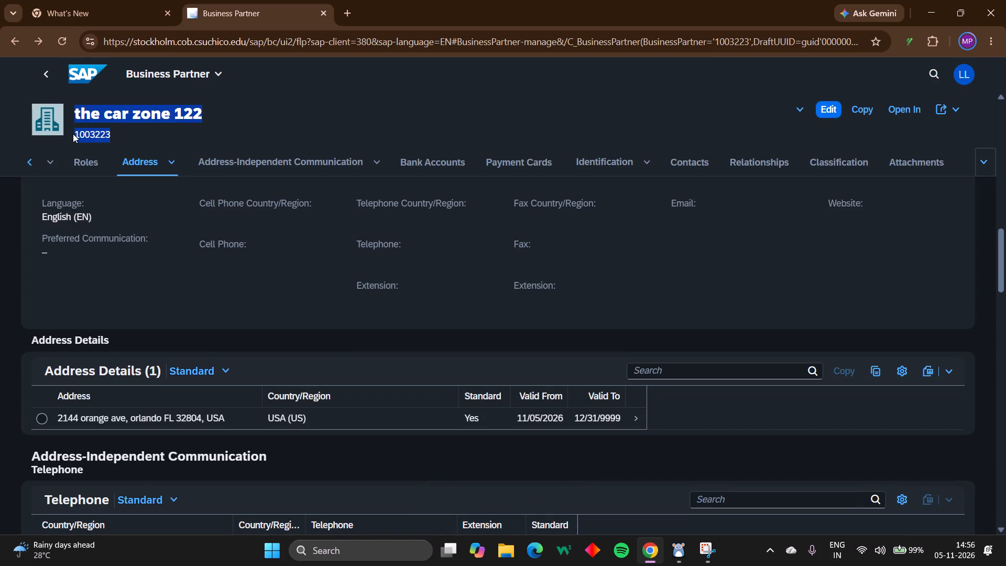
pyautogui.moveTo(118, 137); pyautogui.dragTo(89, 136)
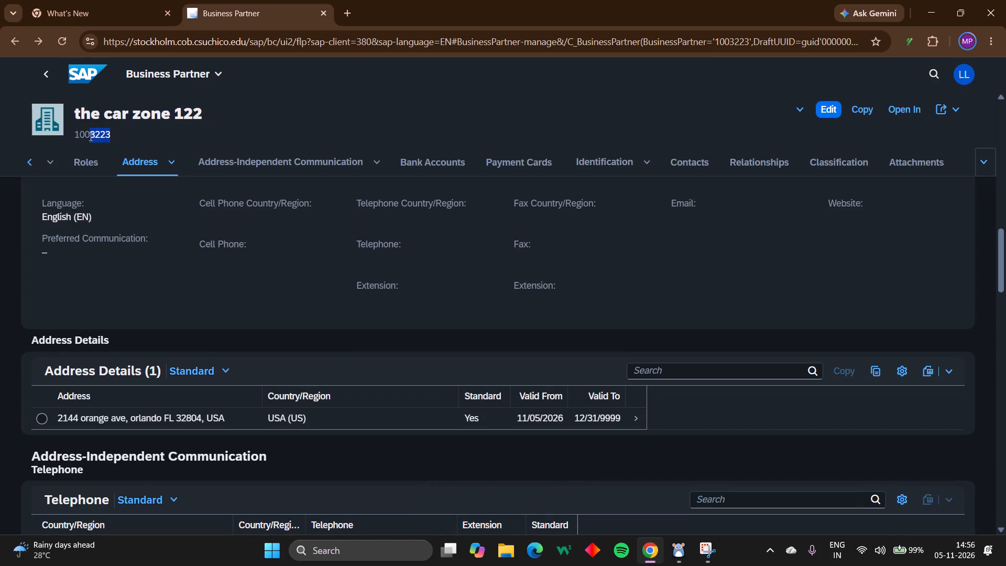
pyautogui.moveTo(89, 136); pyautogui.dragTo(74, 136)
pyautogui.click(91, 138)
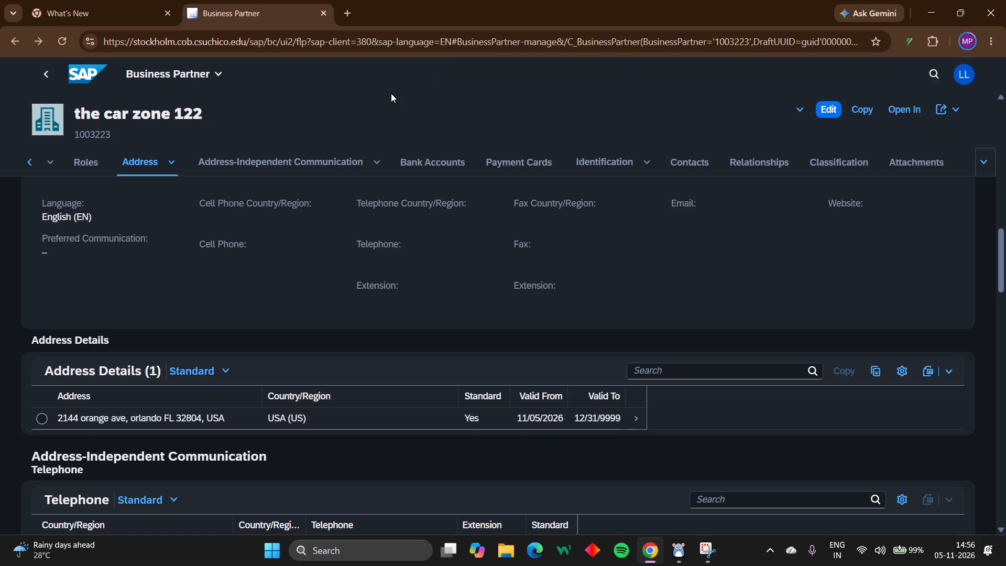
# Stop the screen recording and close the Snipping Tool window.
pyautogui.click(464, 21)
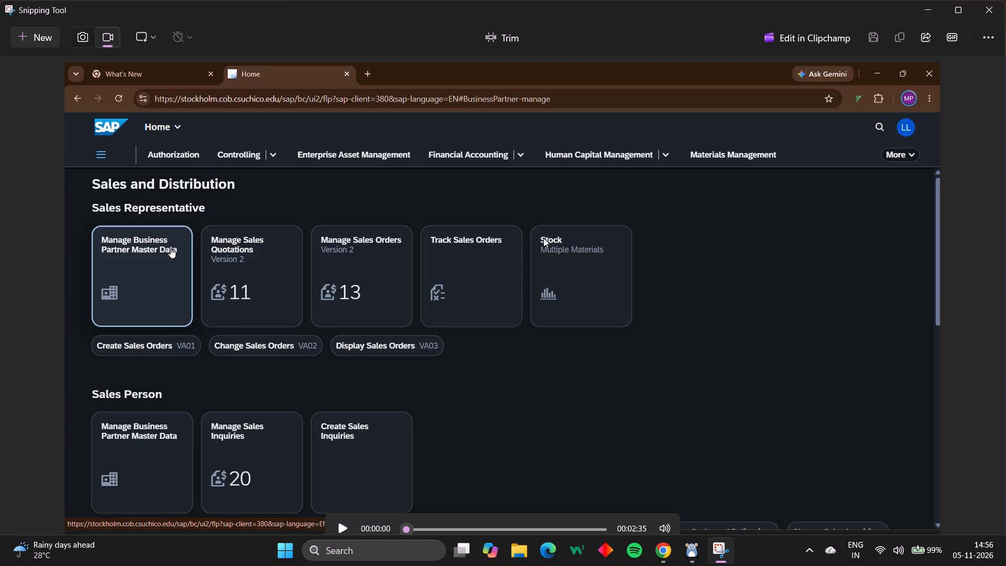
pyautogui.click(996, 1)
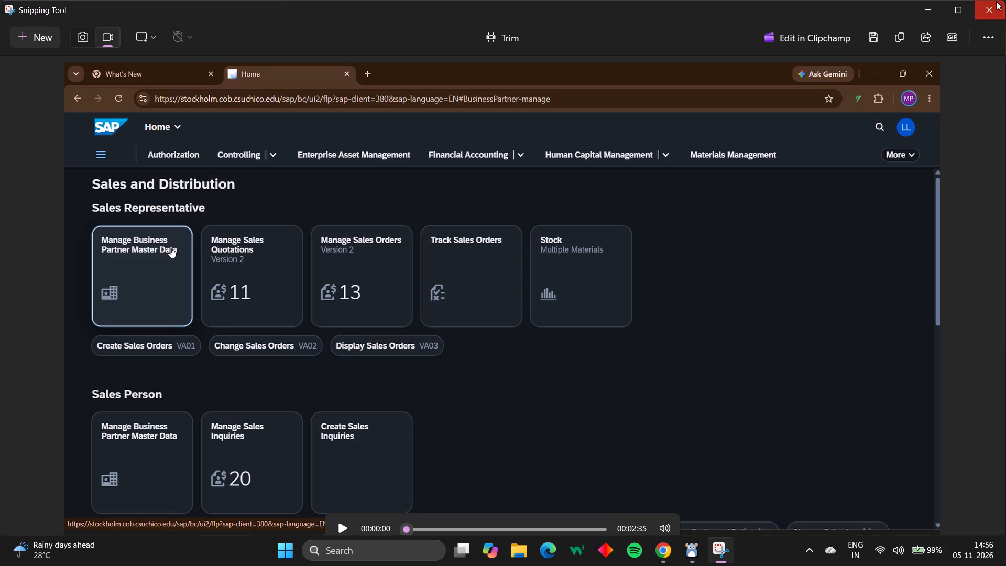
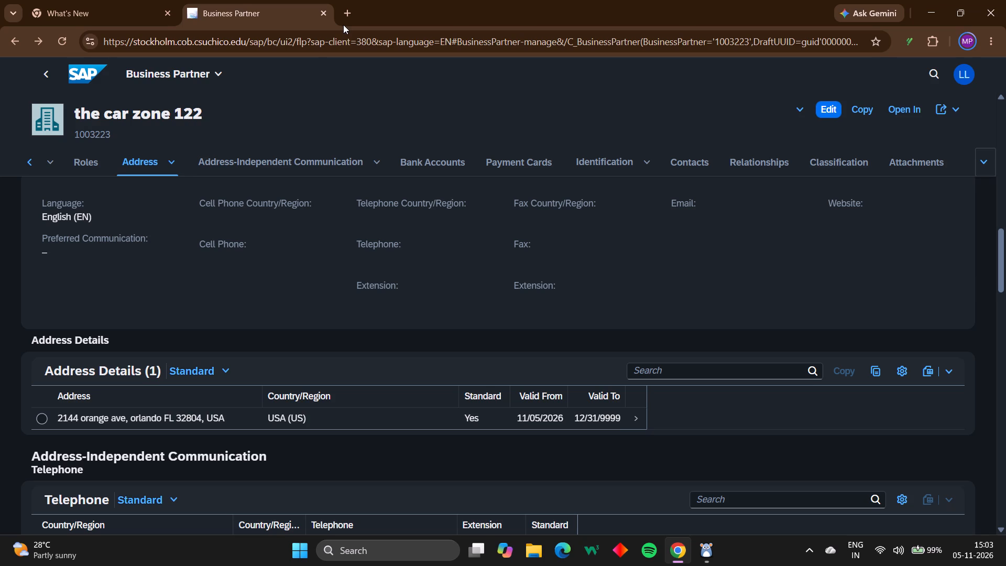
# Return to the Sales and Distribution page and open Manage Business Partner Master Data under Sales Representative.
pyautogui.click(185, 68)
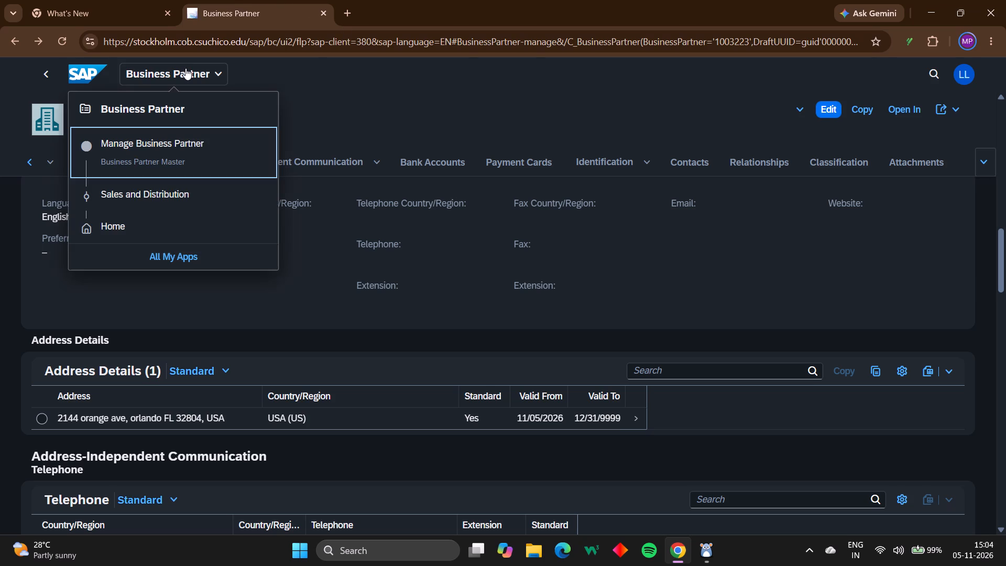
pyautogui.click(145, 184)
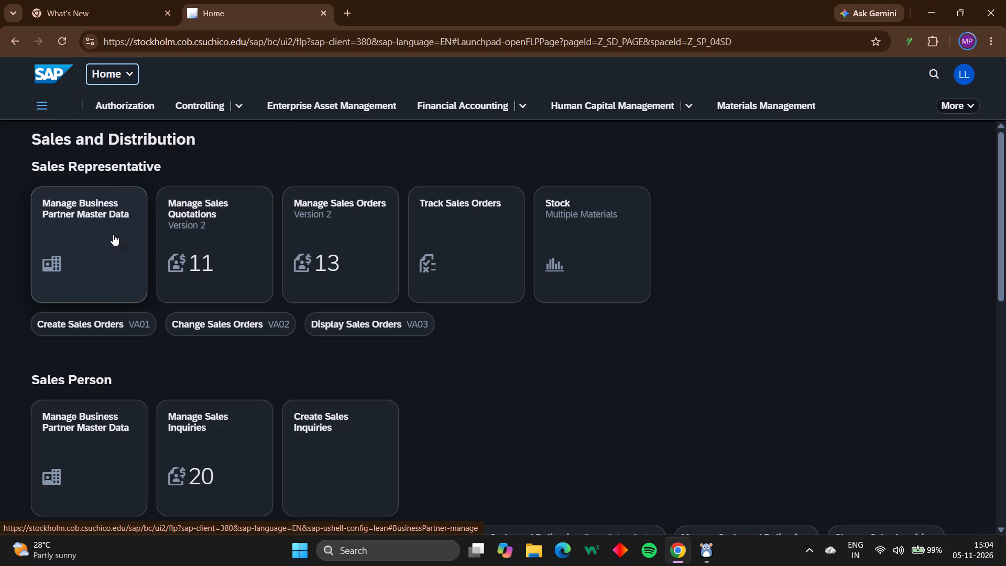
pyautogui.scroll(1, 113, 234)
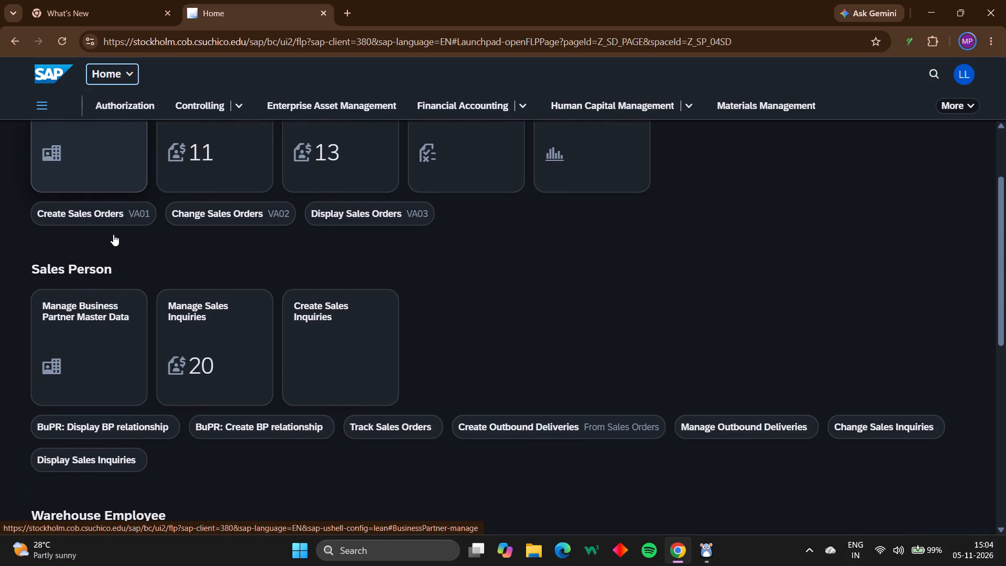
pyautogui.scroll(2, 113, 234)
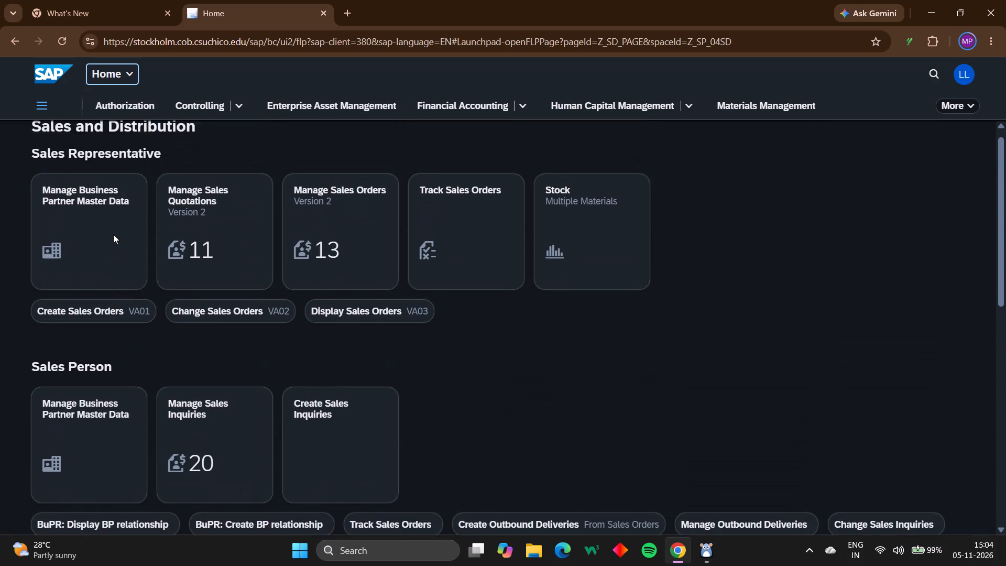
pyautogui.scroll(1, 113, 234)
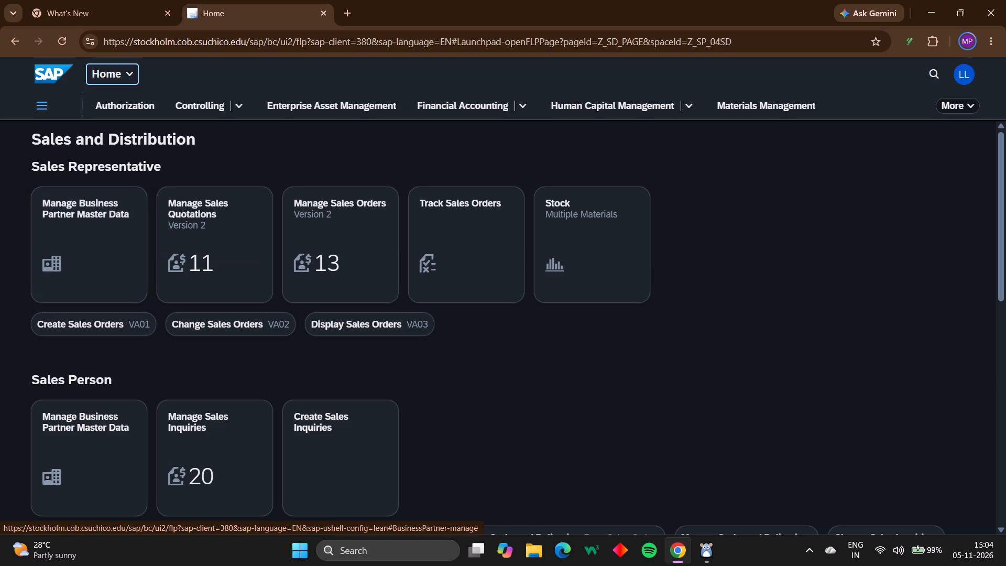
pyautogui.click(110, 219)
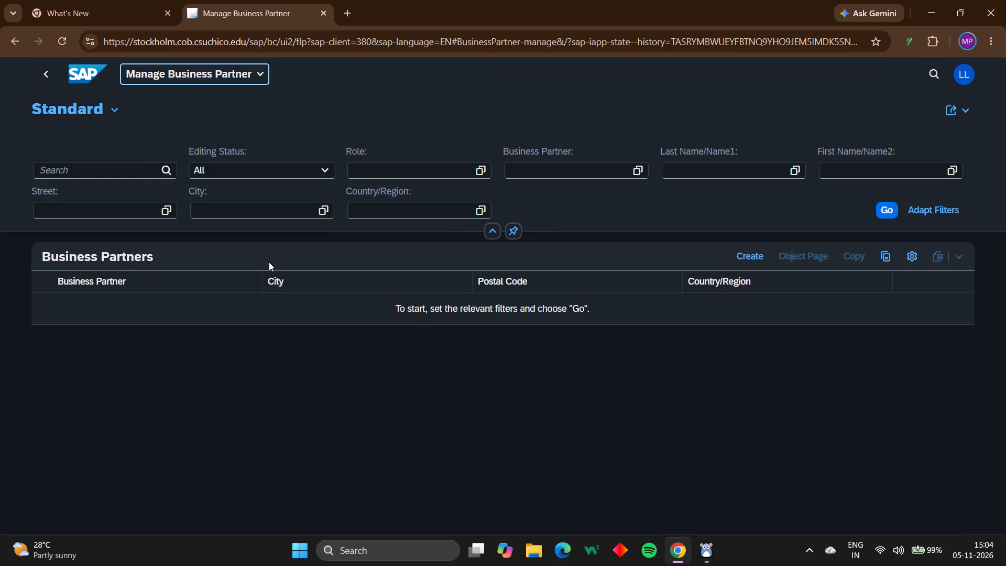
# Search the business partners with Last Name/Name1 set to the bike zone 122.
pyautogui.click(710, 163)
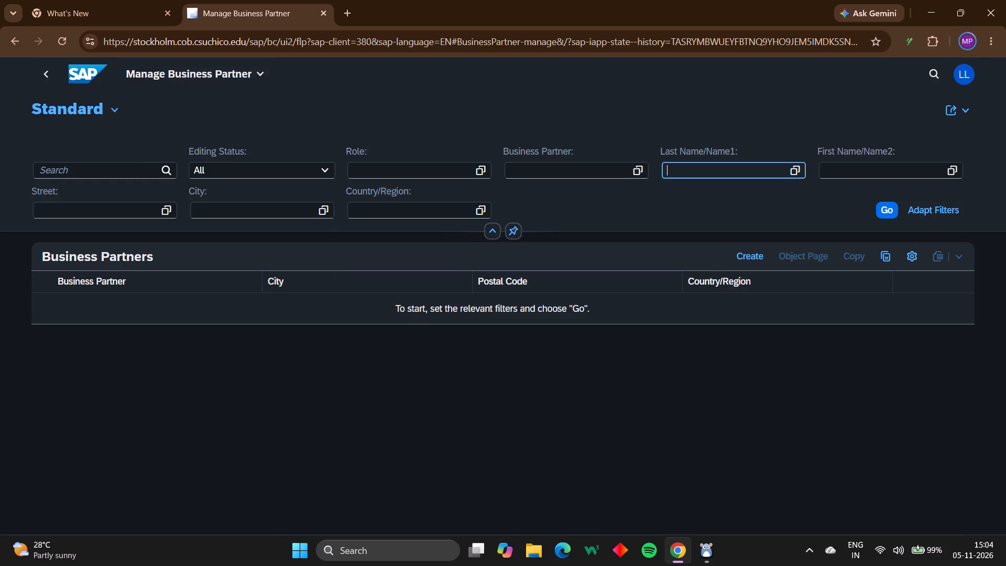
pyautogui.write('the')
pyautogui.press('space')
pyautogui.write('bike zone 122')
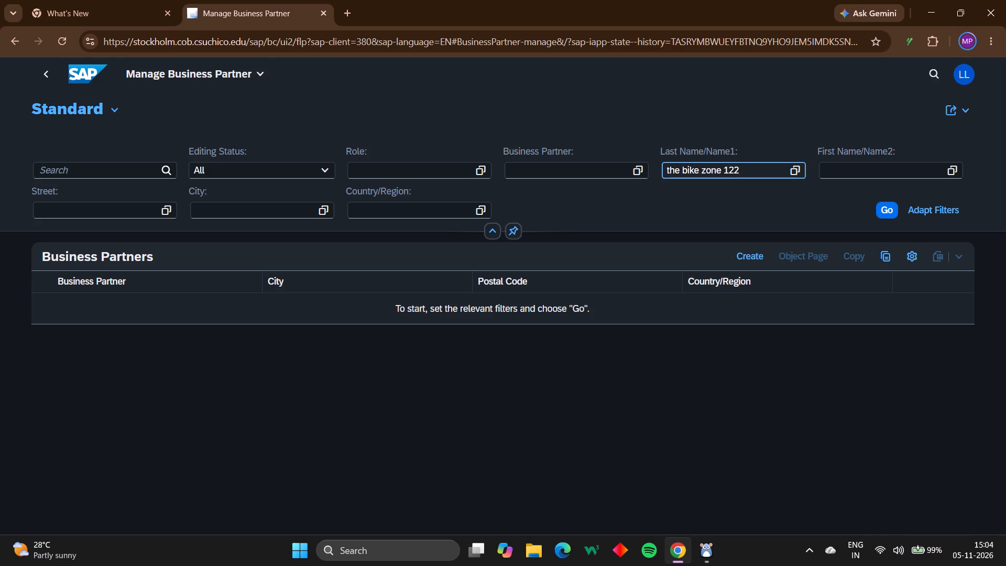
pyautogui.click(882, 212)
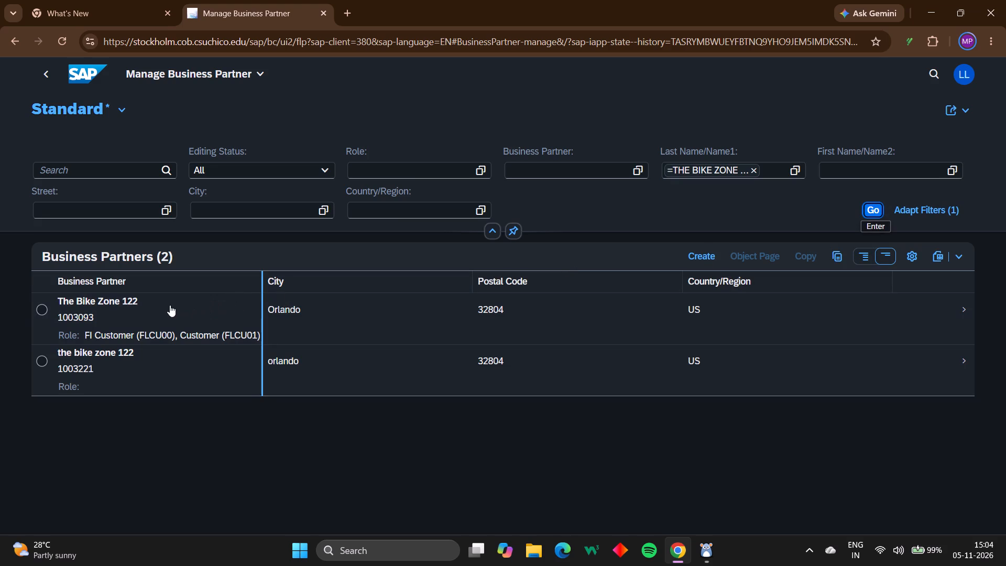
# Open The Bike Zone 122 with number 1003093 and examine its basic data, roles and address details.
pyautogui.click(61, 315)
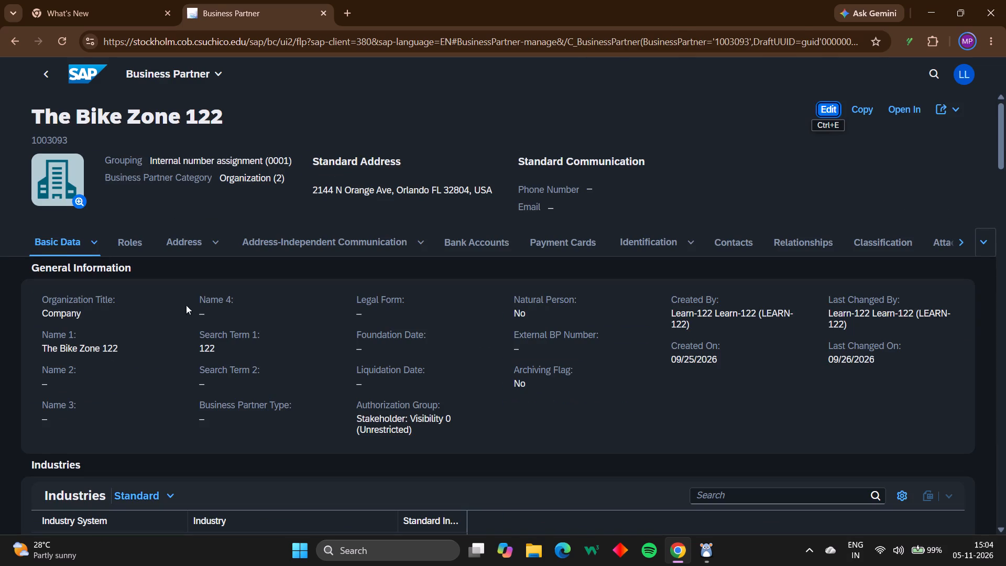
pyautogui.scroll(-2, 221, 328)
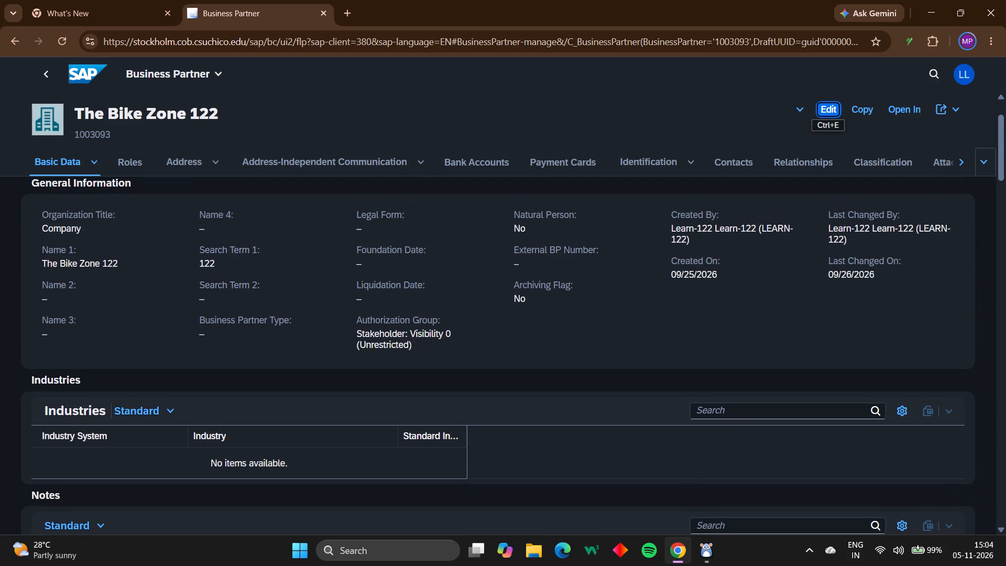
pyautogui.scroll(-4, 221, 328)
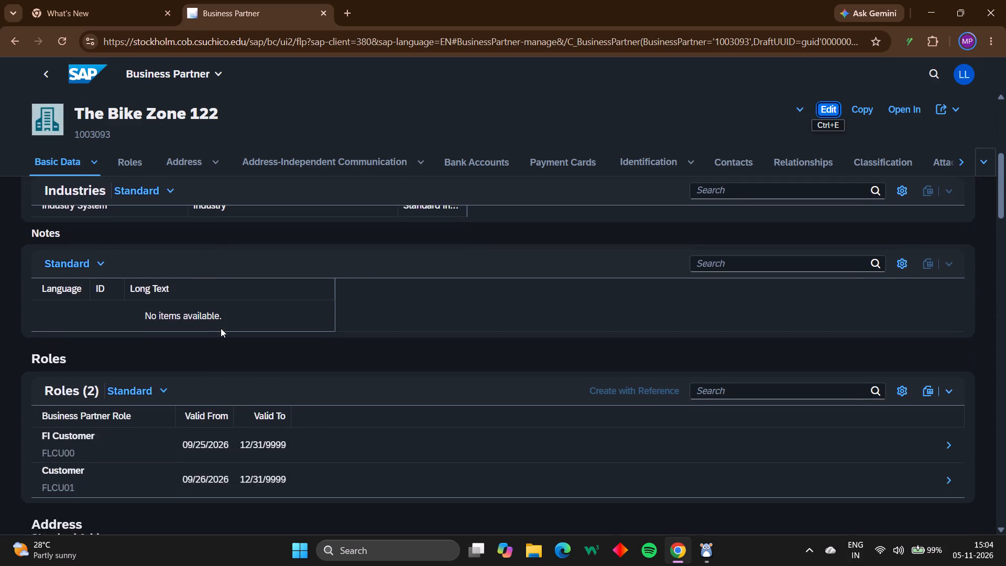
pyautogui.scroll(-5, 221, 328)
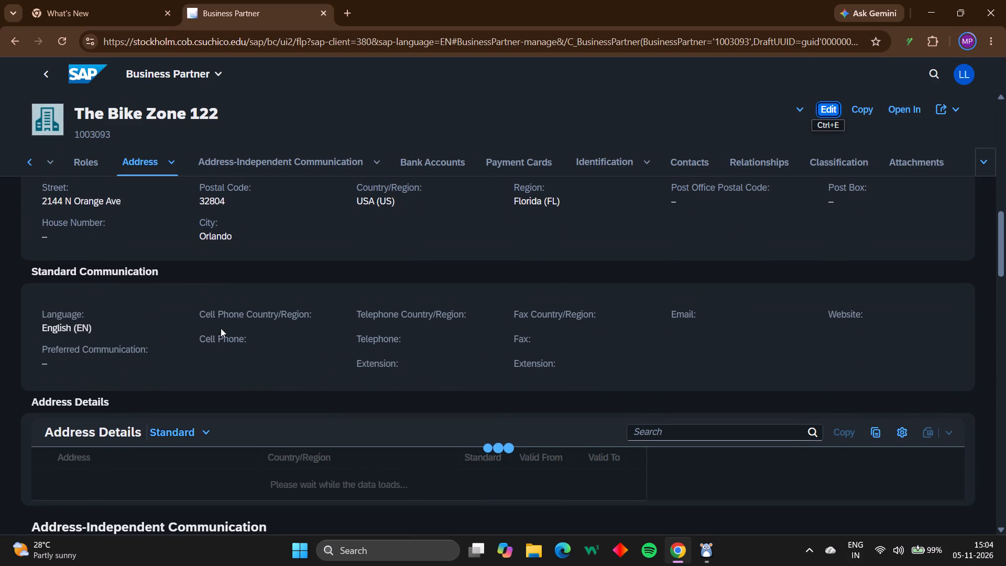
pyautogui.scroll(-1, 221, 328)
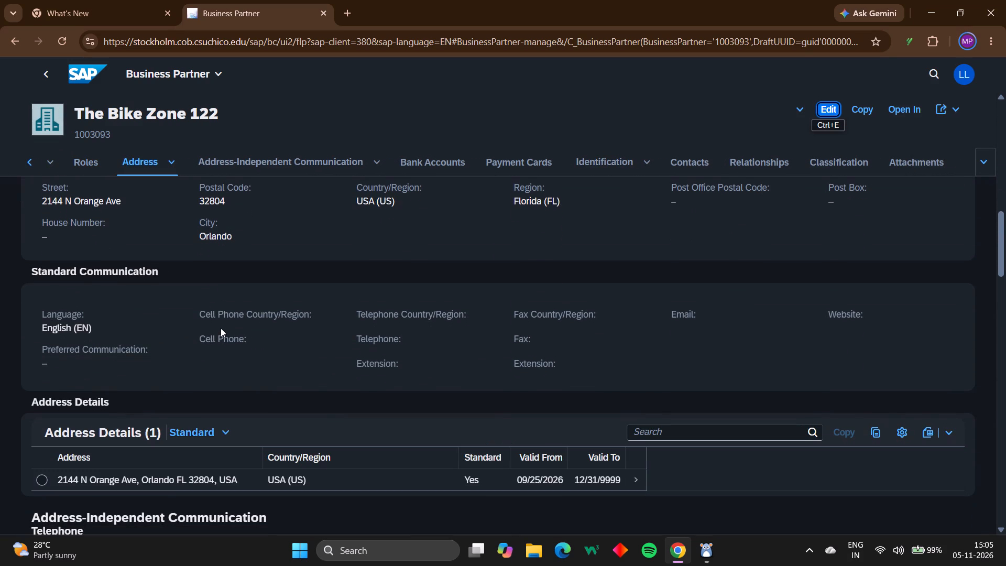
pyautogui.scroll(3, 221, 328)
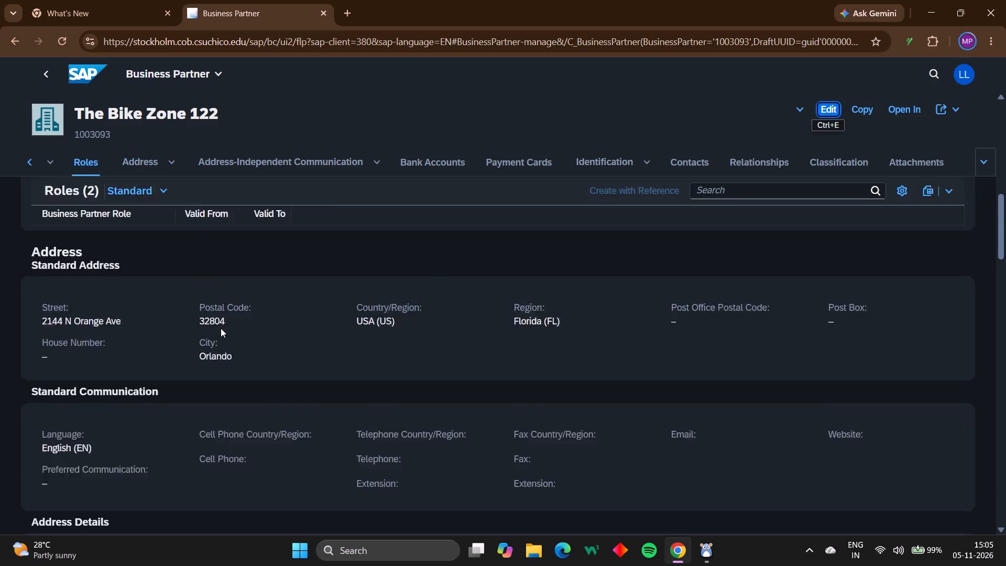
pyautogui.scroll(5, 221, 328)
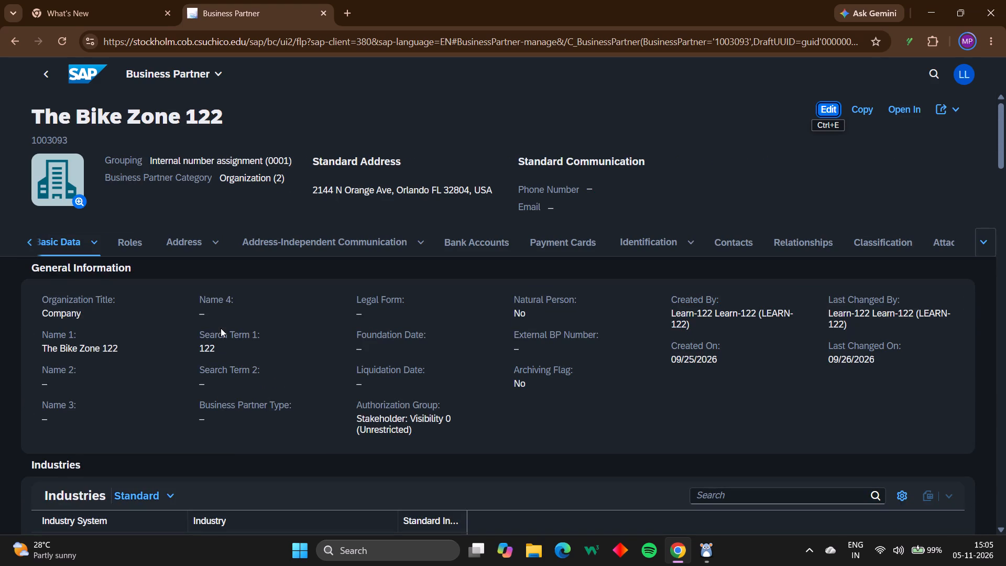
# Open the FI Customer (FLCU00) role of The Bike Zone 122 and examine its general and customer information.
pyautogui.click(141, 245)
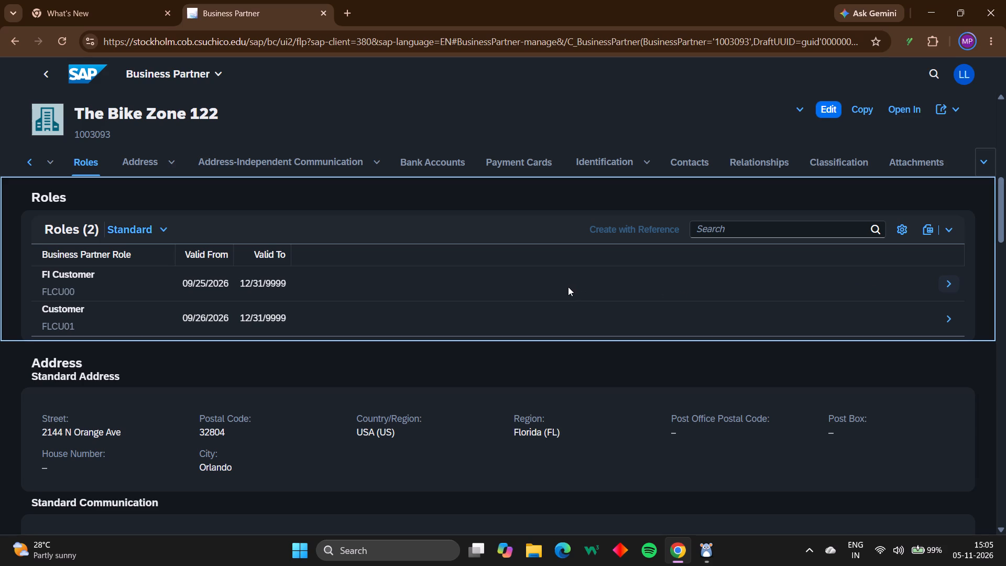
pyautogui.click(944, 281)
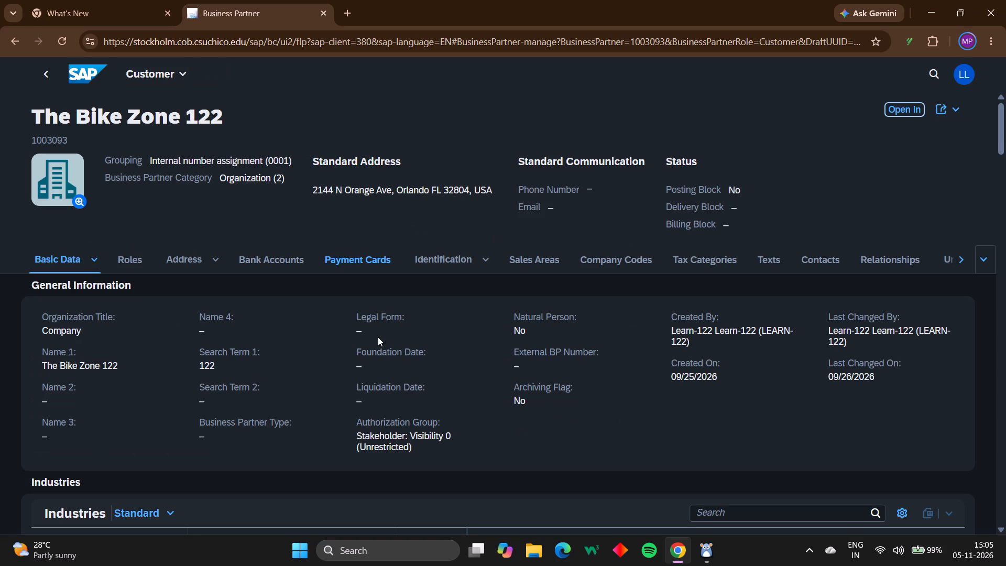
pyautogui.scroll(-1, 378, 337)
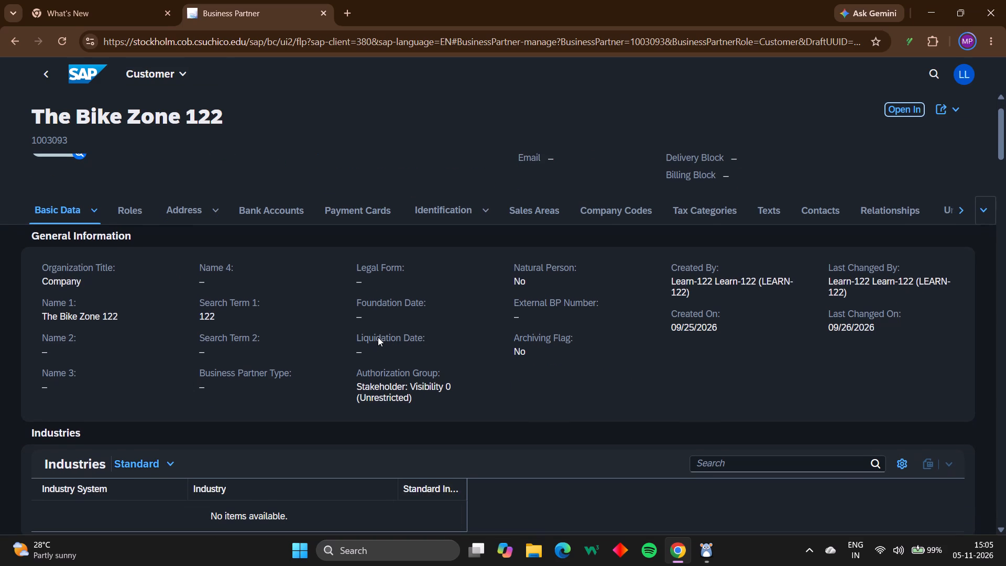
pyautogui.scroll(-9, 378, 337)
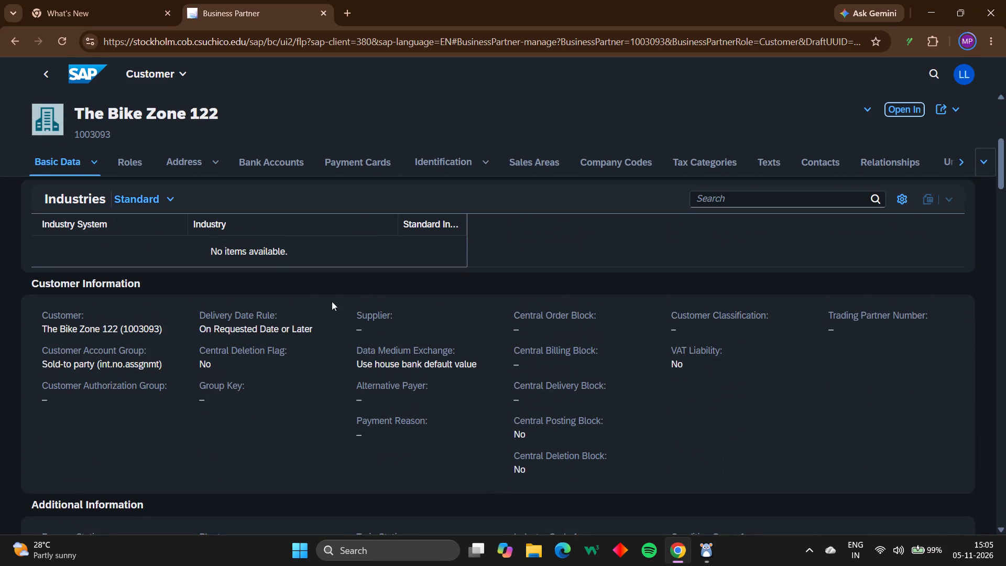
pyautogui.scroll(4, 323, 290)
# Open the customer's company code Global Bike Inc. (US00) and examine its correspondence, finance, withholding tax and dunning data.
pyautogui.click(604, 162)
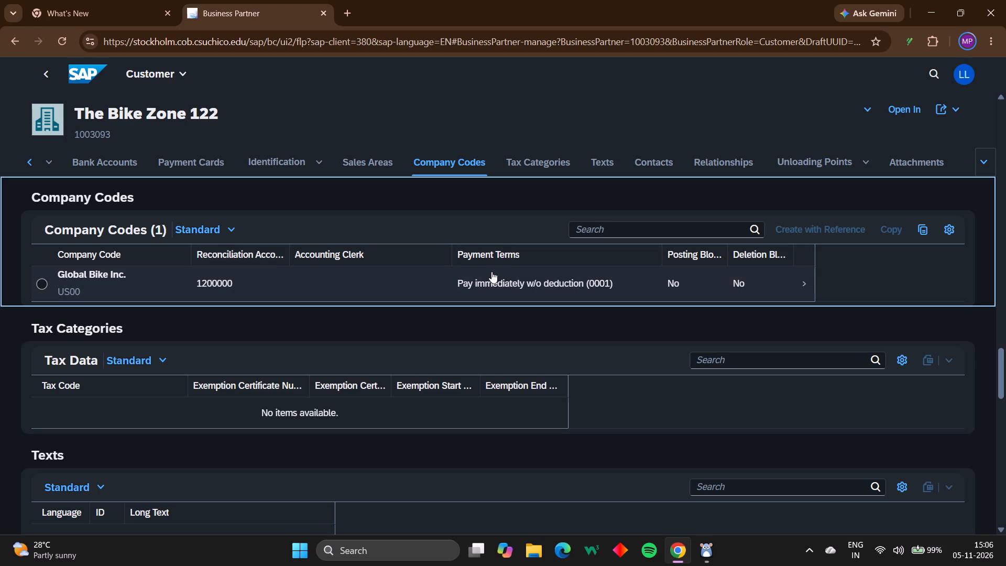
pyautogui.click(478, 276)
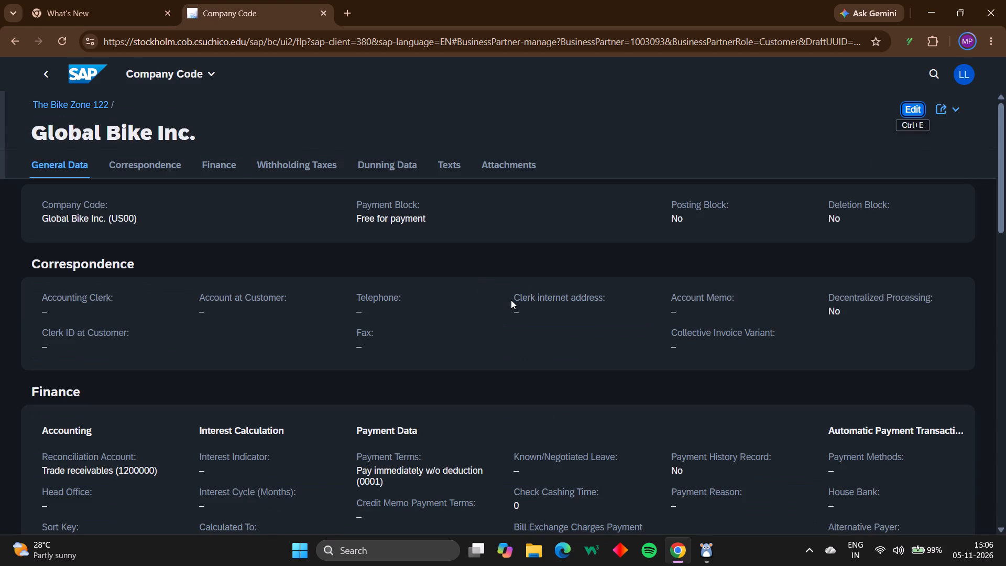
pyautogui.scroll(1, 511, 300)
pyautogui.scroll(-7, 511, 300)
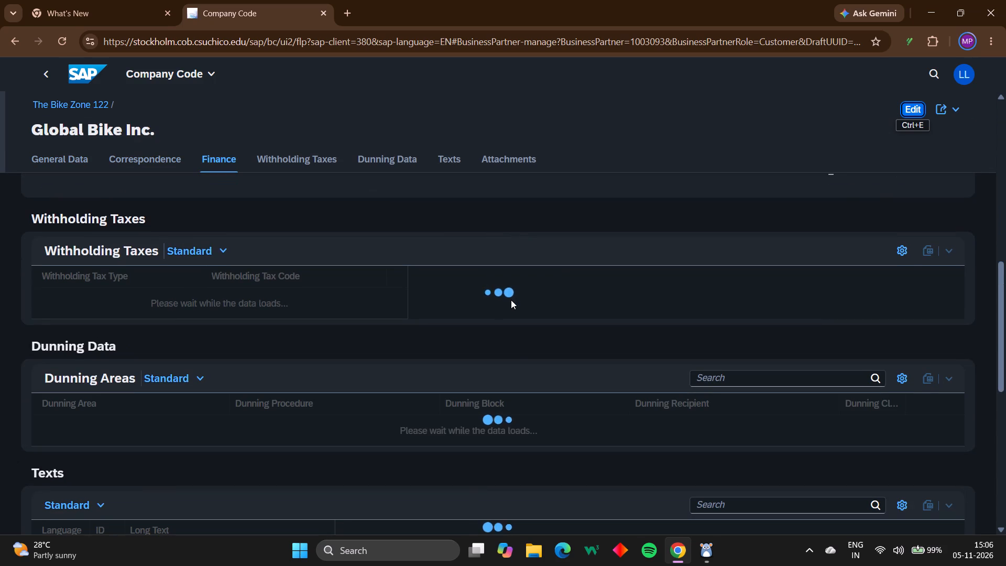
pyautogui.scroll(-3, 511, 300)
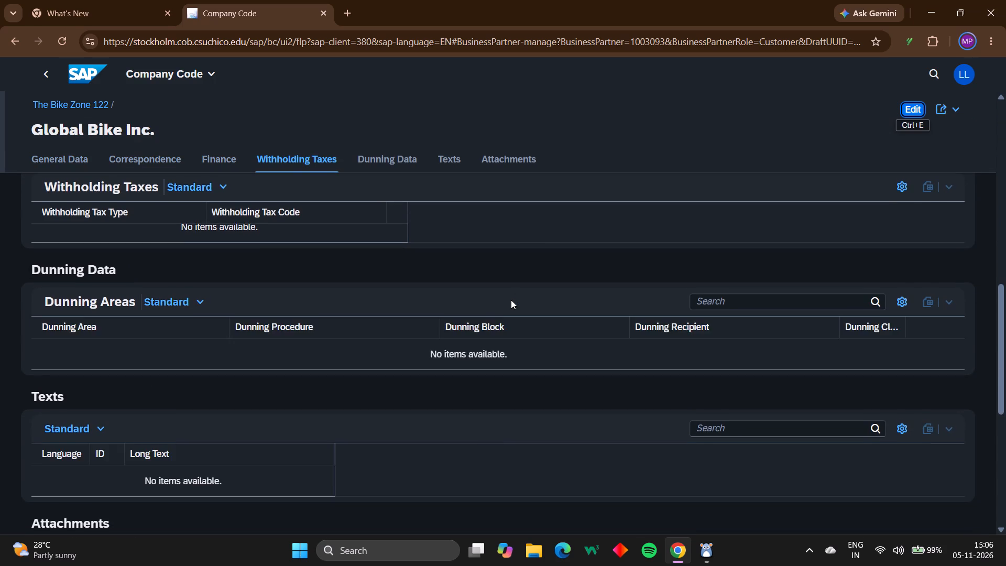
pyautogui.scroll(-1, 511, 300)
pyautogui.scroll(4, 511, 300)
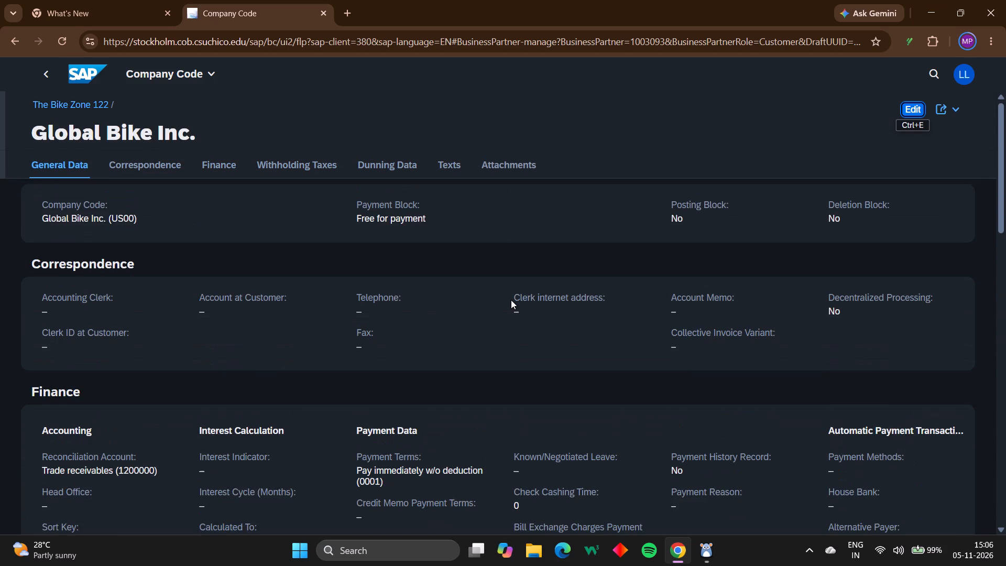
# Go back from the Global Bike Inc. company code to the business partner record 1003093.
pyautogui.click(39, 81)
pyautogui.click(39, 81)
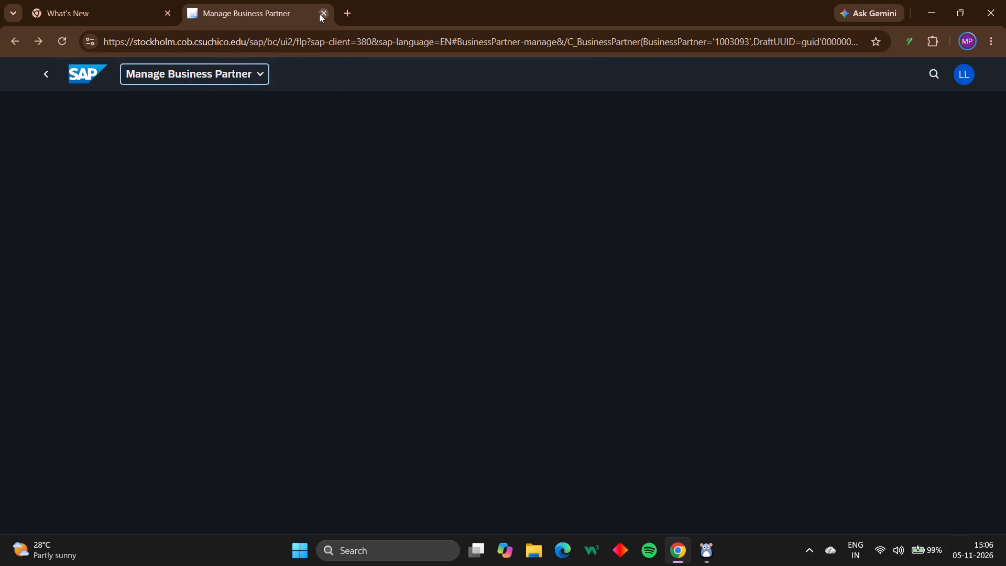
pyautogui.click(470, 0)
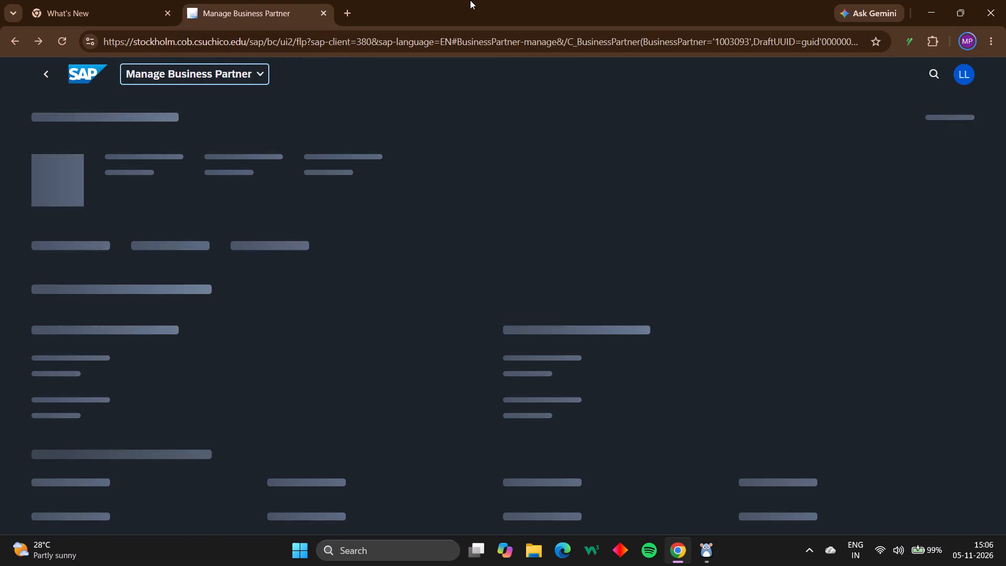
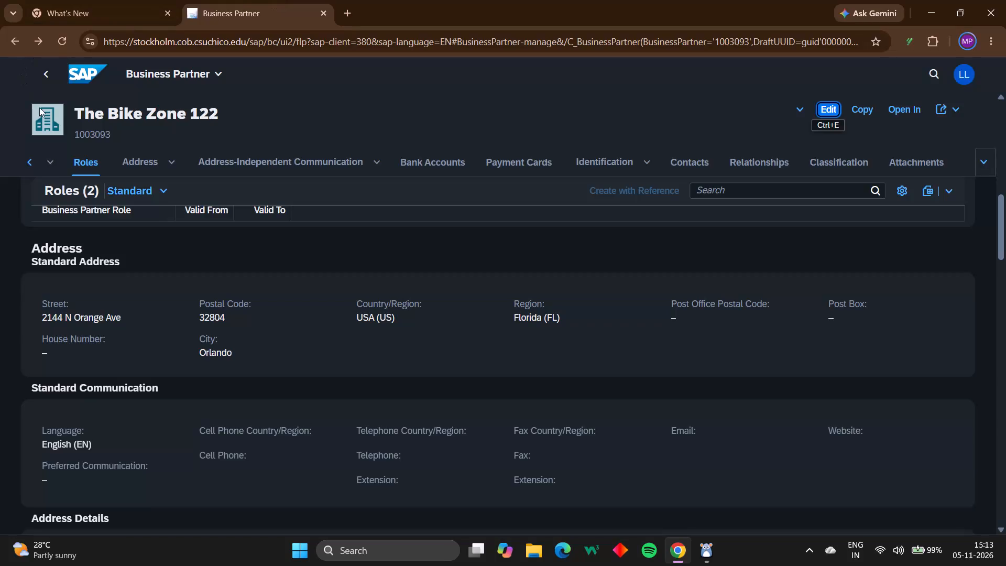
# Leave the current record, open Manage Business Partner Master Data for the Sales Representative and start creating an organization.
pyautogui.click(52, 75)
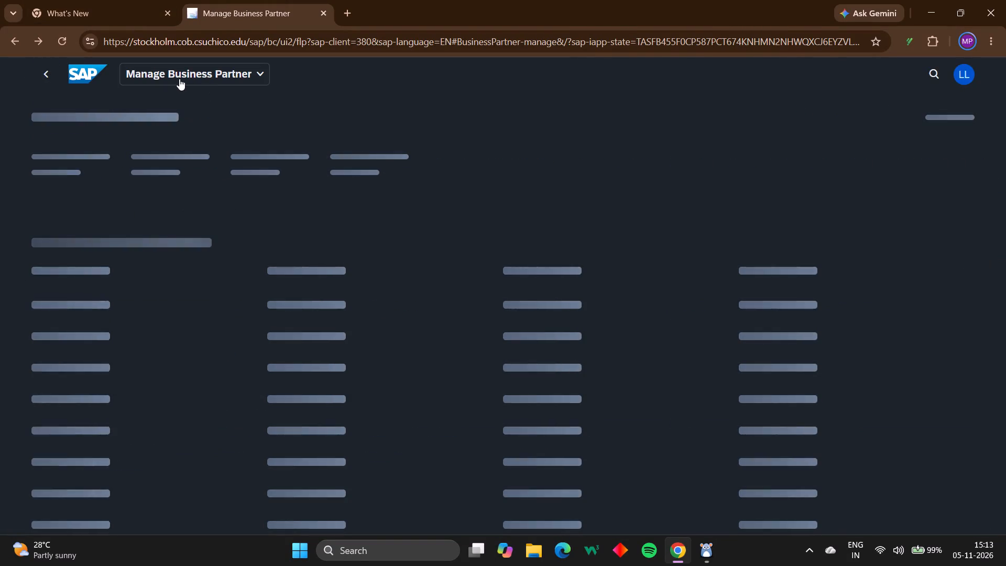
pyautogui.click(179, 79)
pyautogui.click(163, 138)
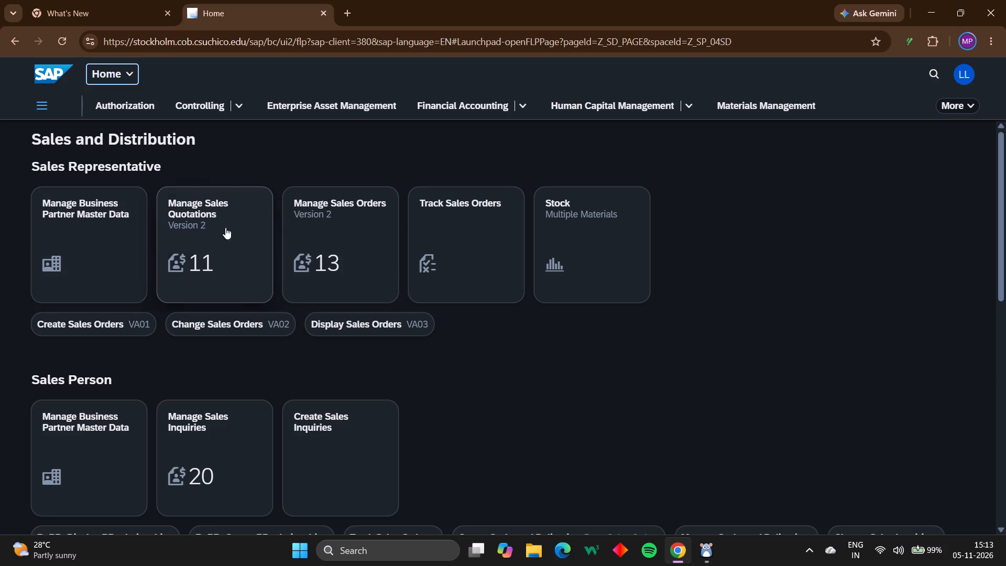
pyautogui.click(90, 219)
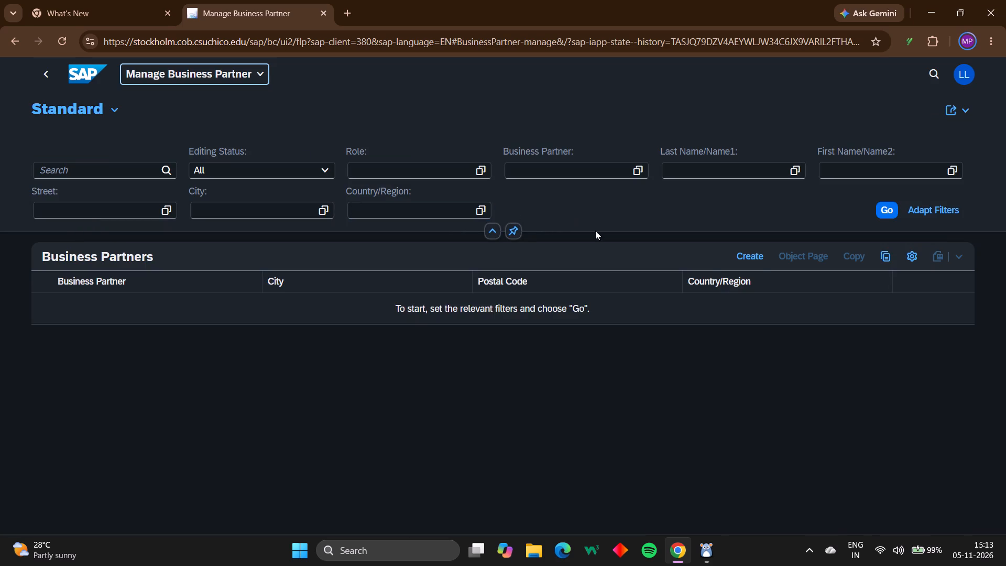
pyautogui.click(754, 259)
pyautogui.click(739, 301)
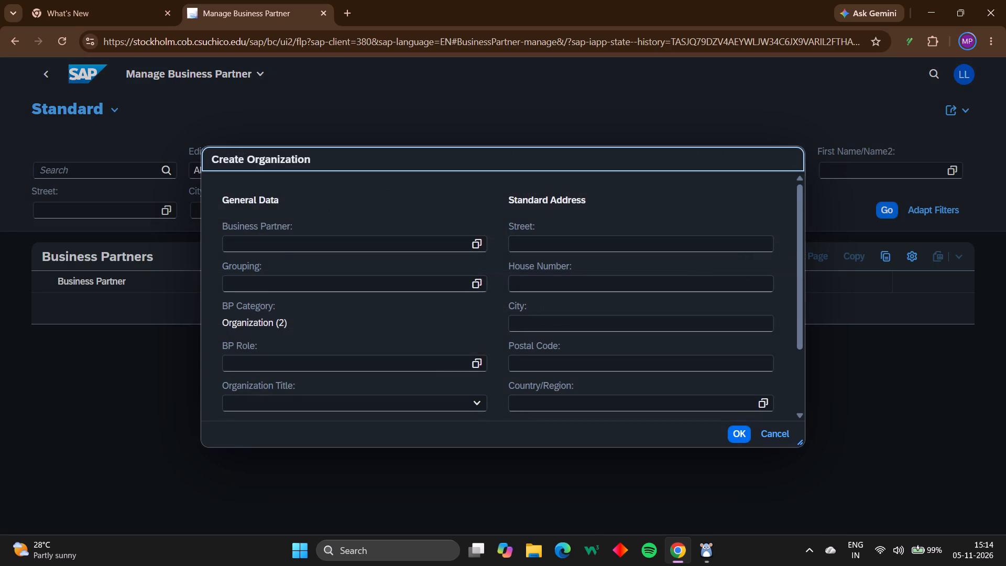
# Set the organization title to Company (0003) and Name 1 to the car zone 122.
pyautogui.scroll(-2, 379, 362)
pyautogui.click(367, 317)
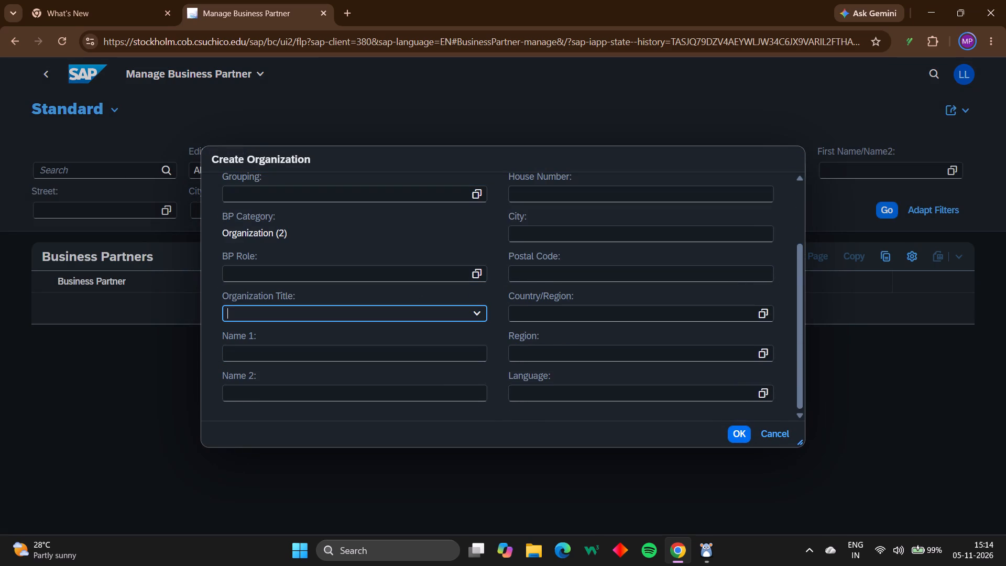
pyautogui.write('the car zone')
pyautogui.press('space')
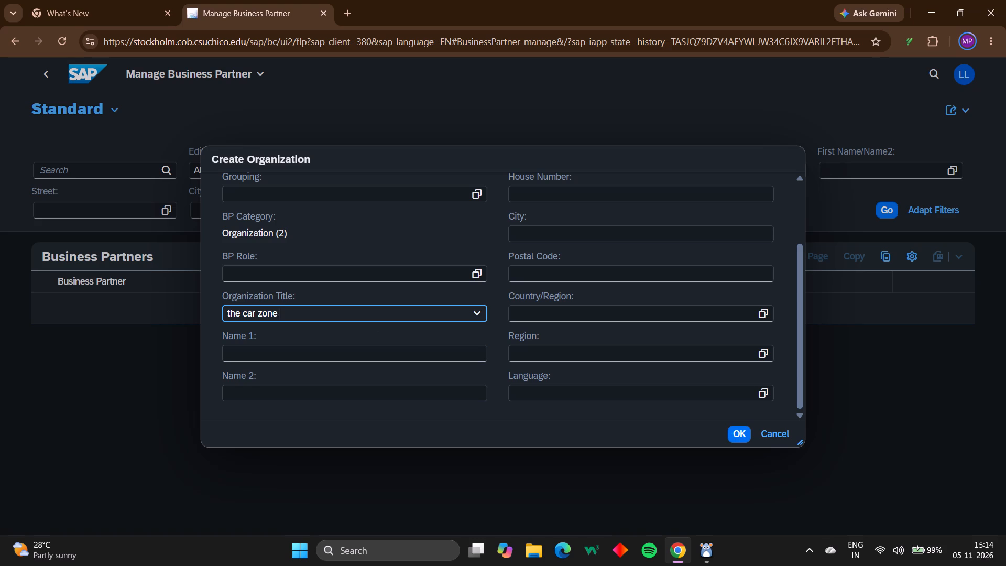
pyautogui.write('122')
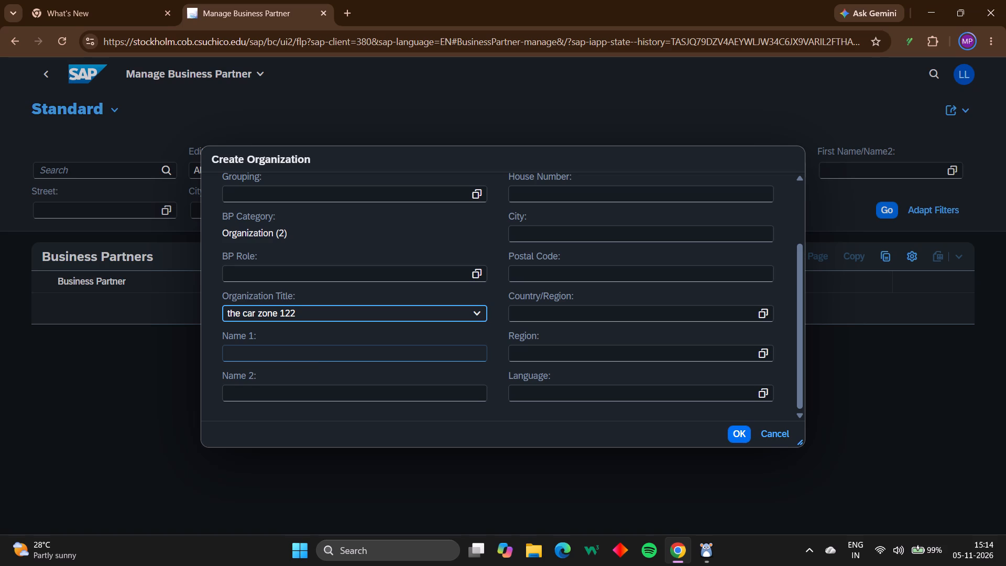
pyautogui.click(477, 319)
pyautogui.click(373, 336)
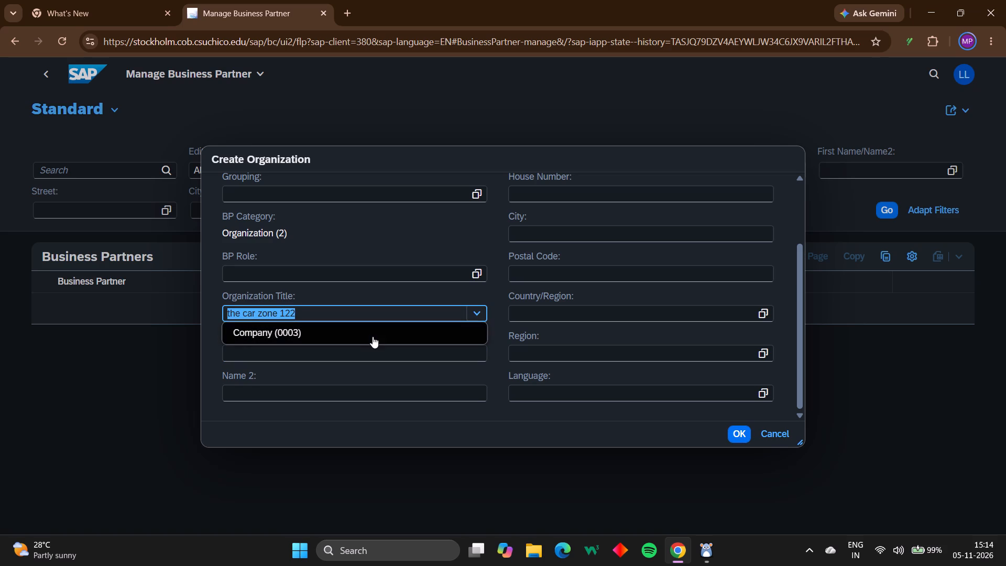
pyautogui.click(303, 354)
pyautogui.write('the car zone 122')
pyautogui.scroll(4, 664, 293)
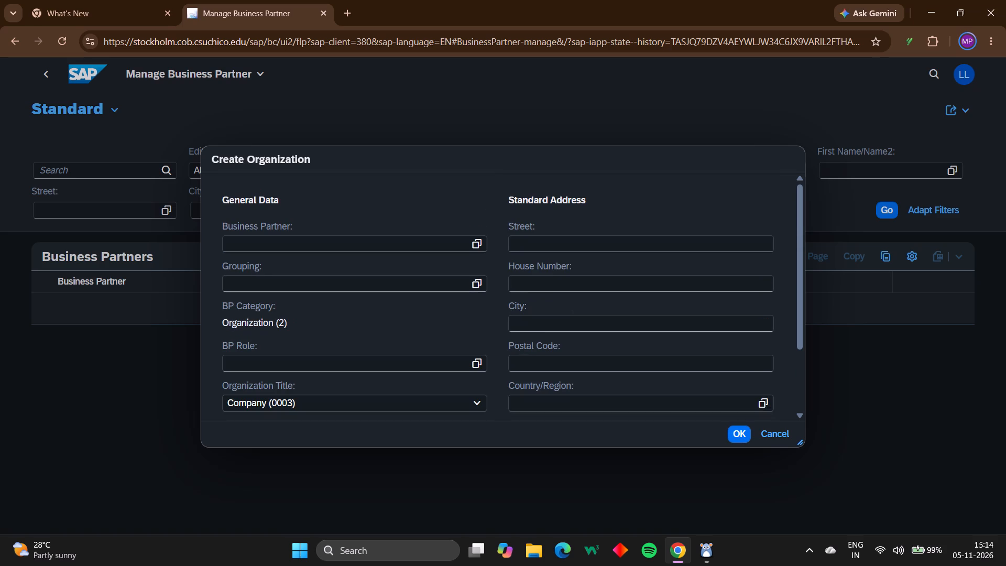
pyautogui.click(607, 246)
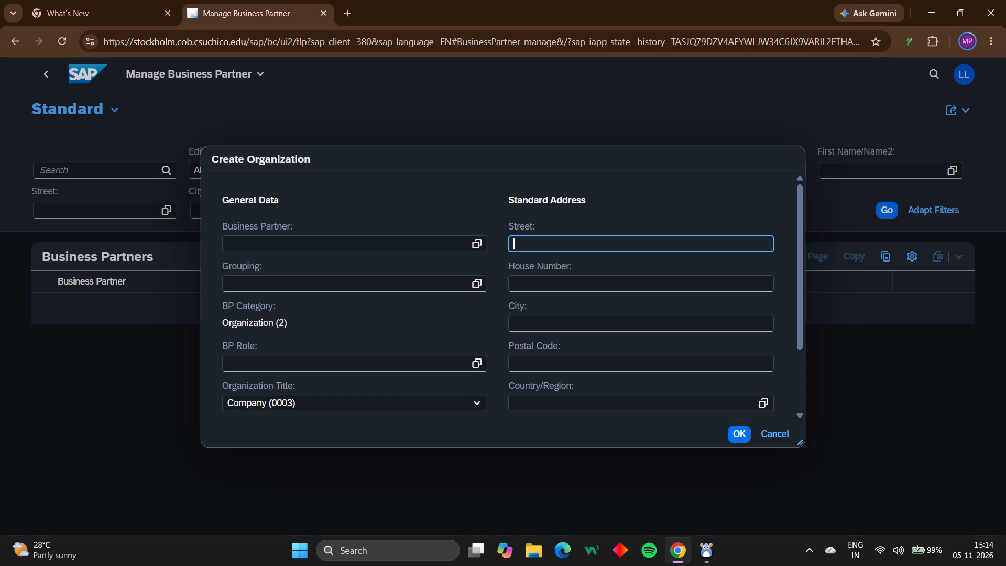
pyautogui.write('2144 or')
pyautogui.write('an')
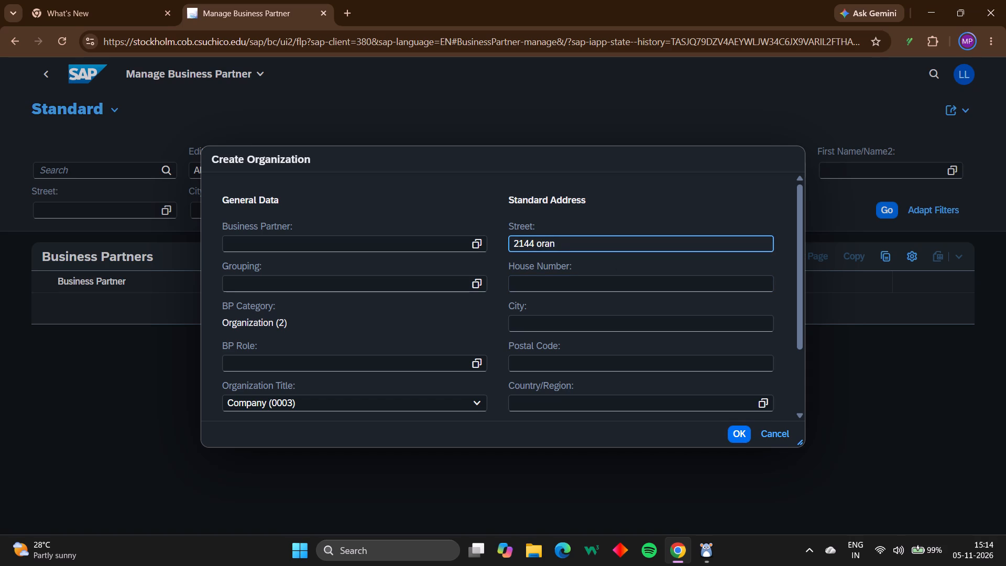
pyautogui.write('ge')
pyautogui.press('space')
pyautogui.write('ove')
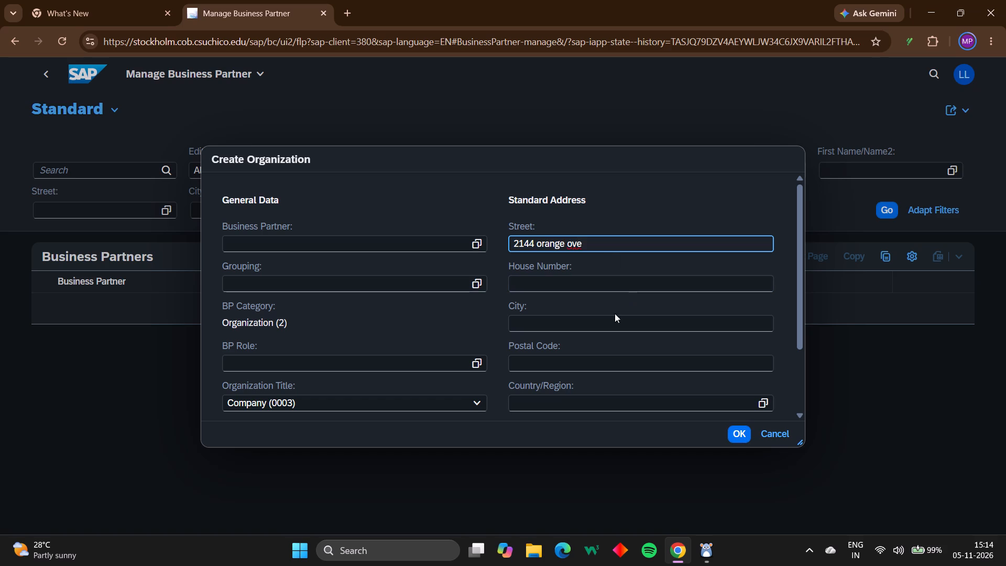
pyautogui.click(608, 319)
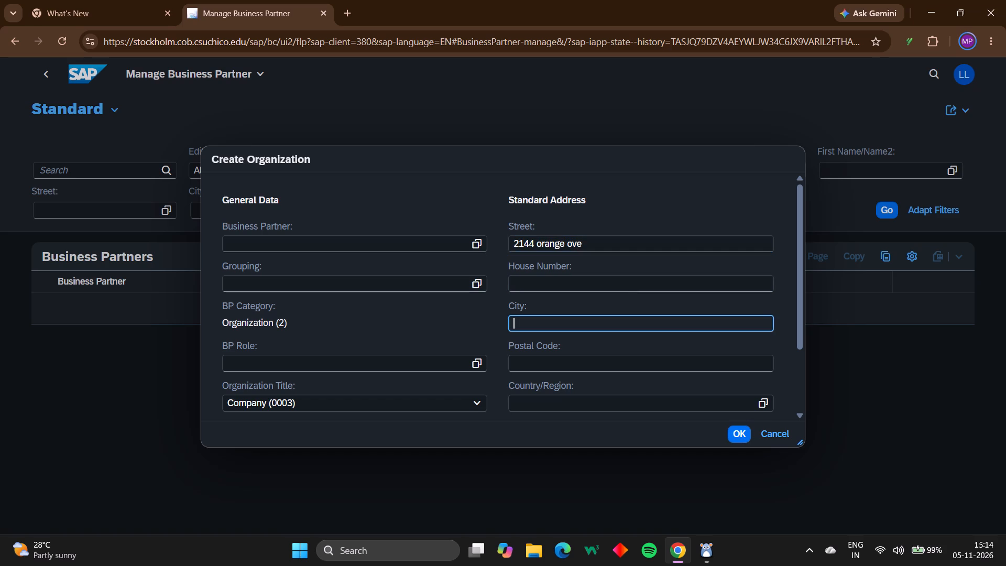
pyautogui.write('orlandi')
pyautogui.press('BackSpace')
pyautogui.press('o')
pyautogui.scroll(-1, 608, 319)
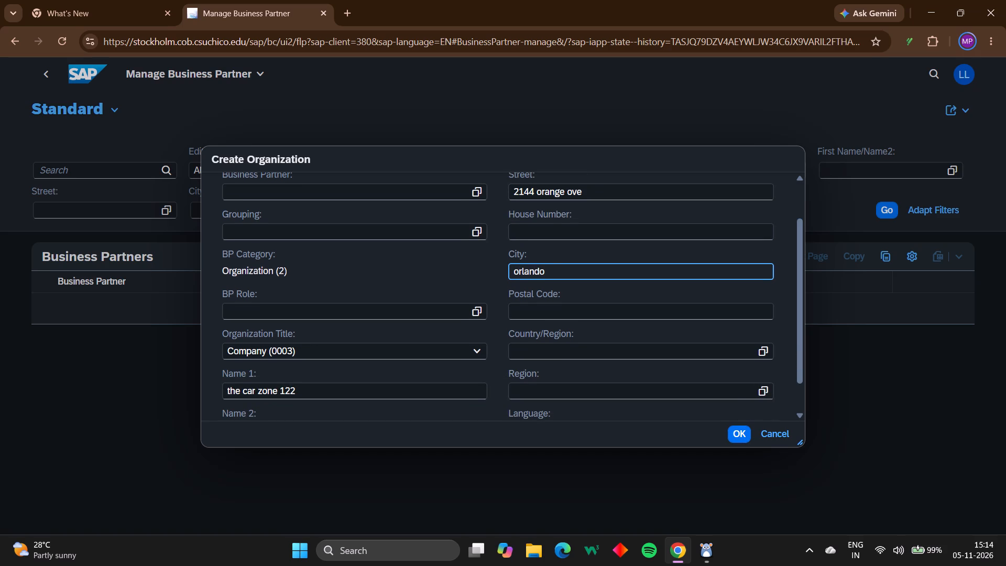
pyautogui.click(659, 311)
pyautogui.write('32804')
# Look up and select country US and region FL for the standard address.
pyautogui.scroll(-1, 659, 311)
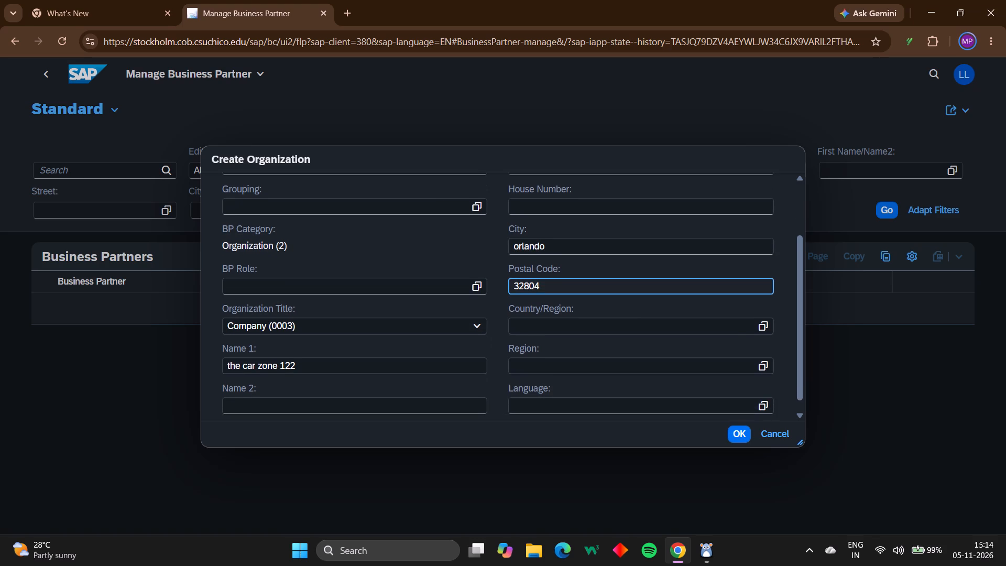
pyautogui.click(764, 331)
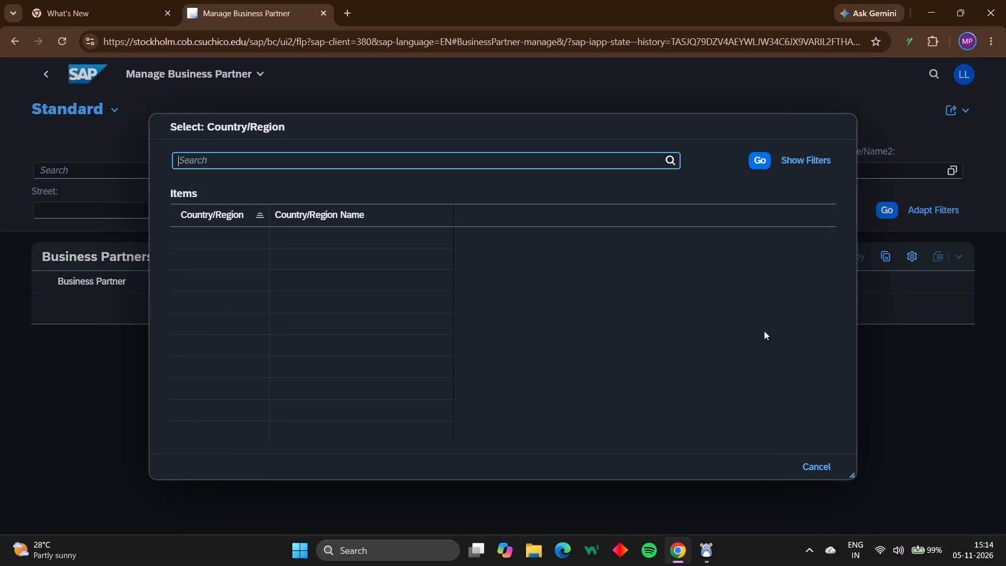
pyautogui.click(431, 160)
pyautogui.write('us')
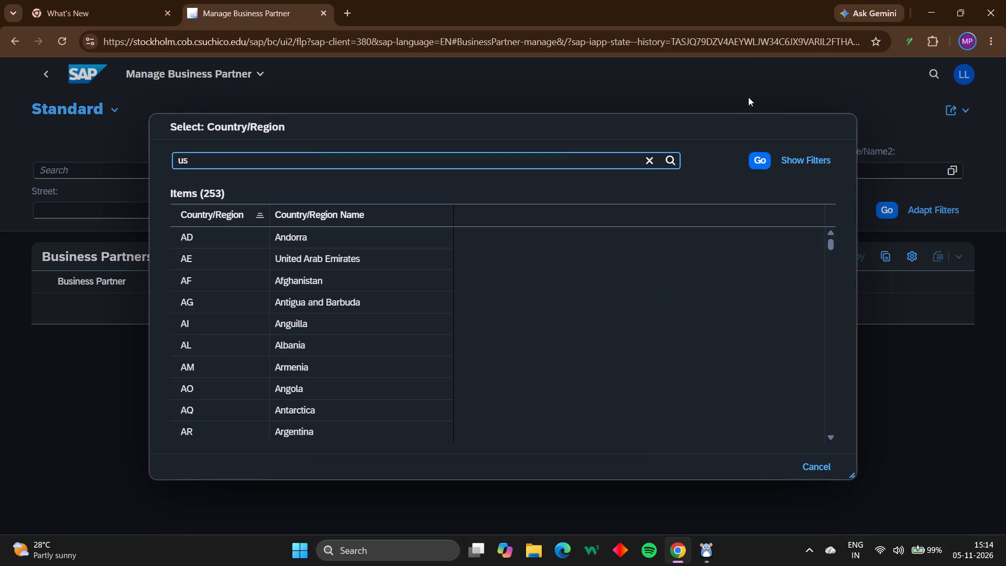
pyautogui.click(670, 152)
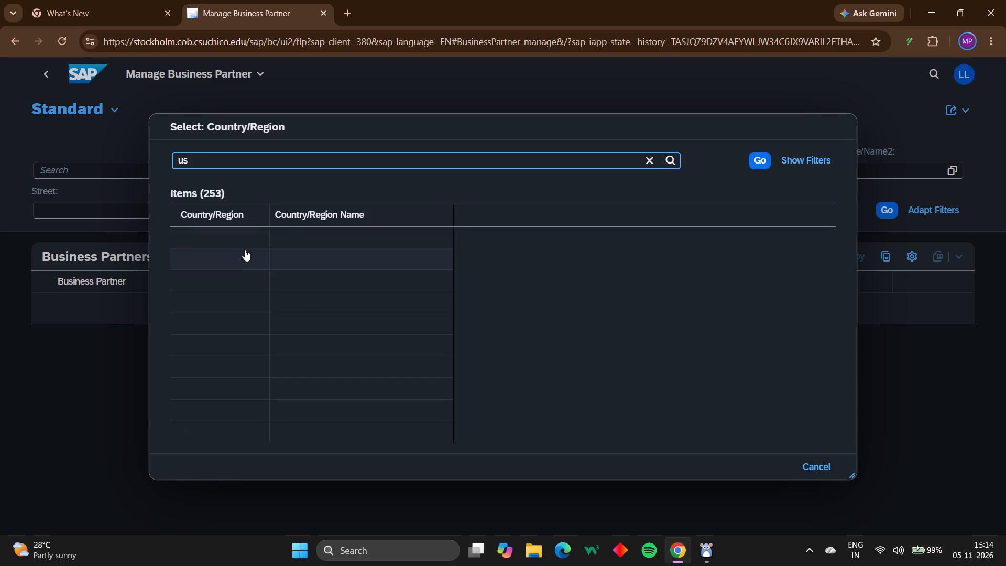
pyautogui.click(240, 238)
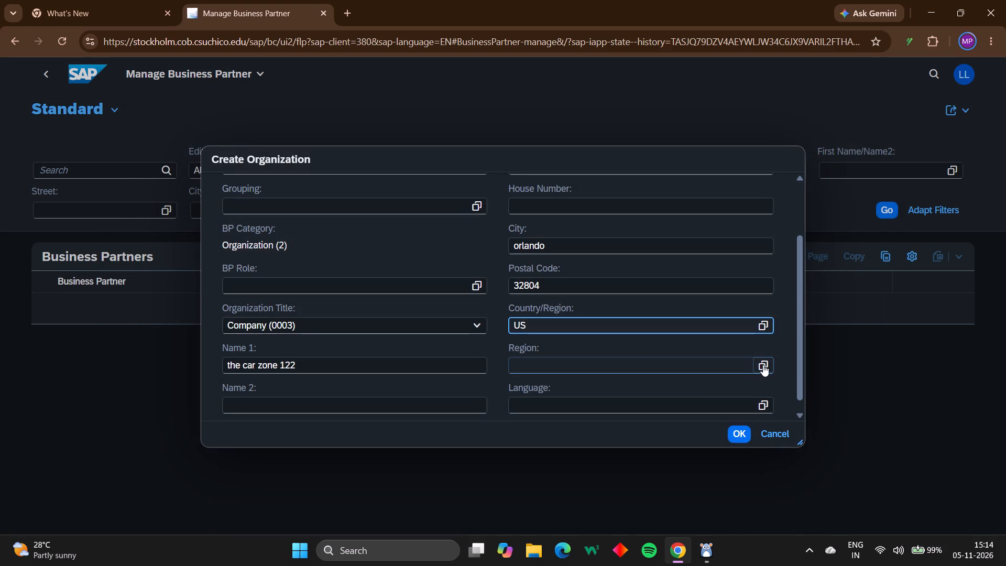
pyautogui.click(763, 365)
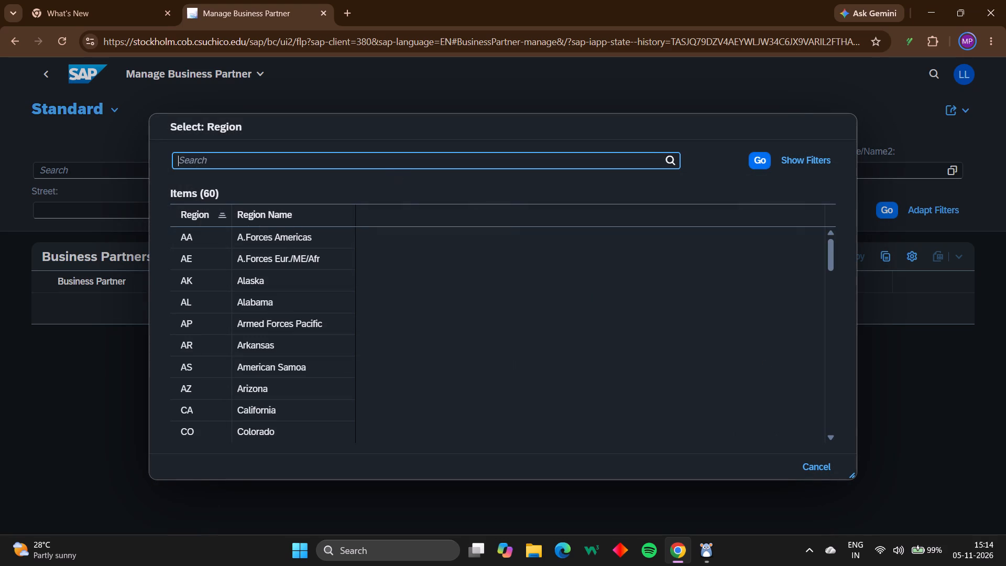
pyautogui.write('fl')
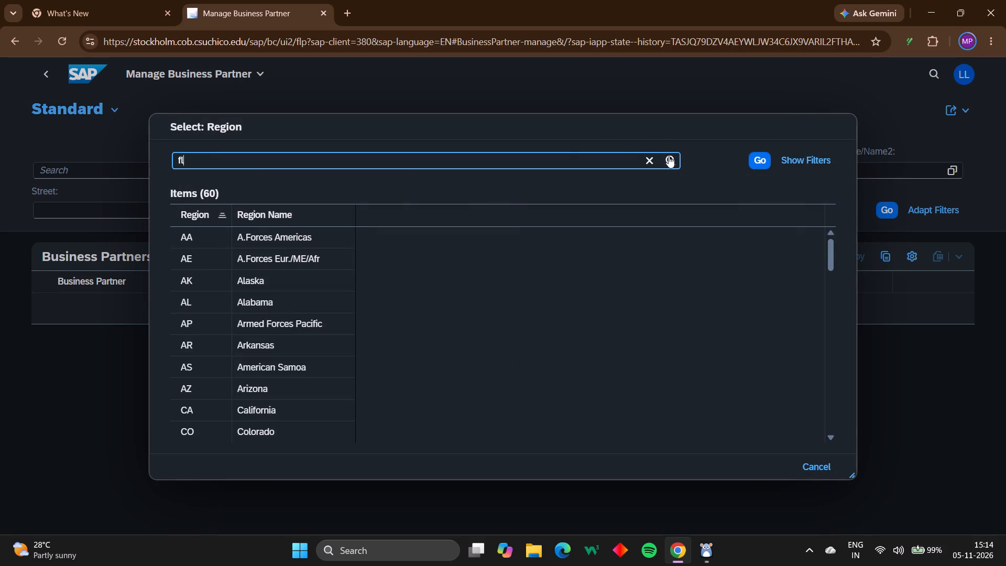
pyautogui.click(670, 157)
pyautogui.click(265, 237)
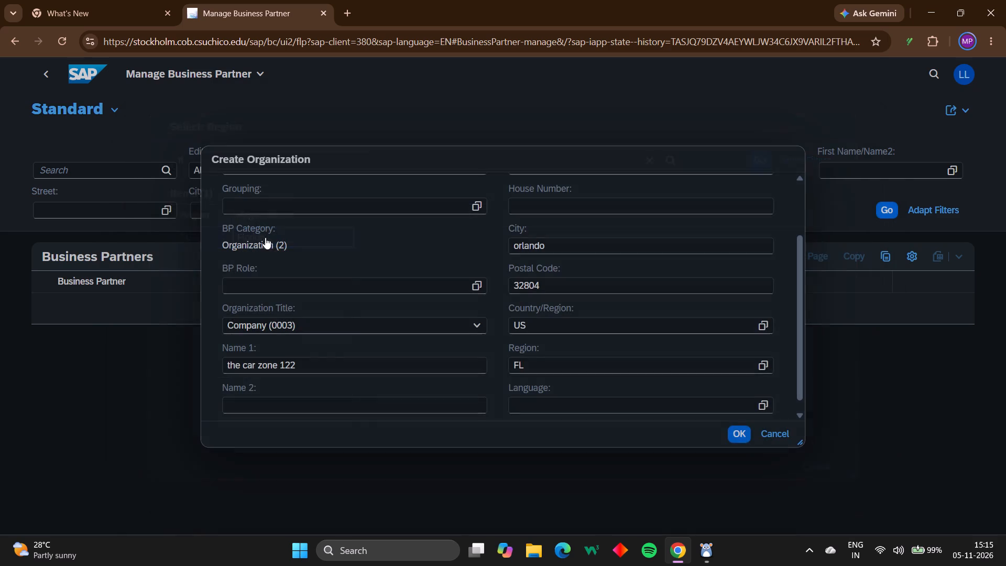
# Look up and select English (EN) as the language, and confirm the new organization's initial data.
pyautogui.click(766, 407)
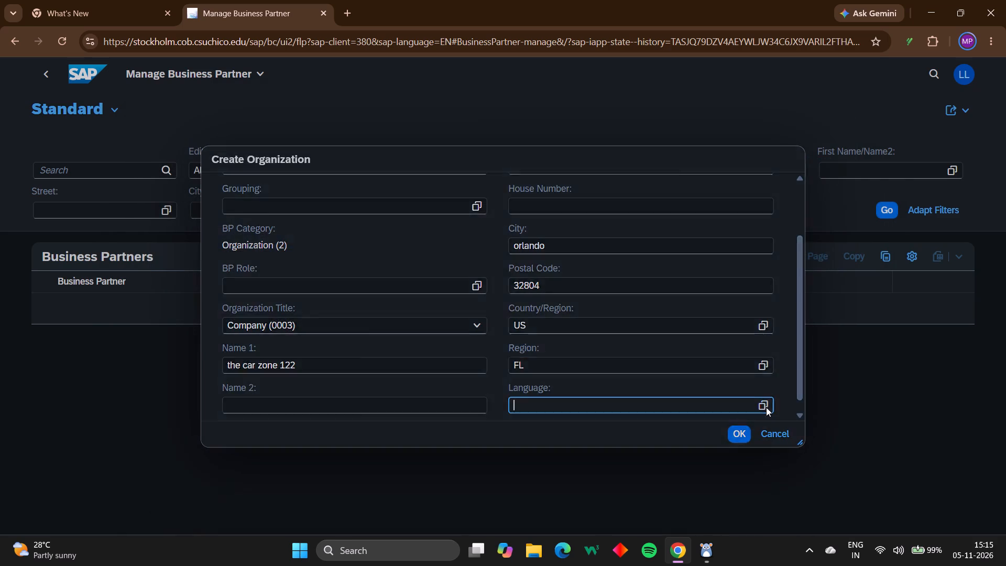
pyautogui.click(228, 165)
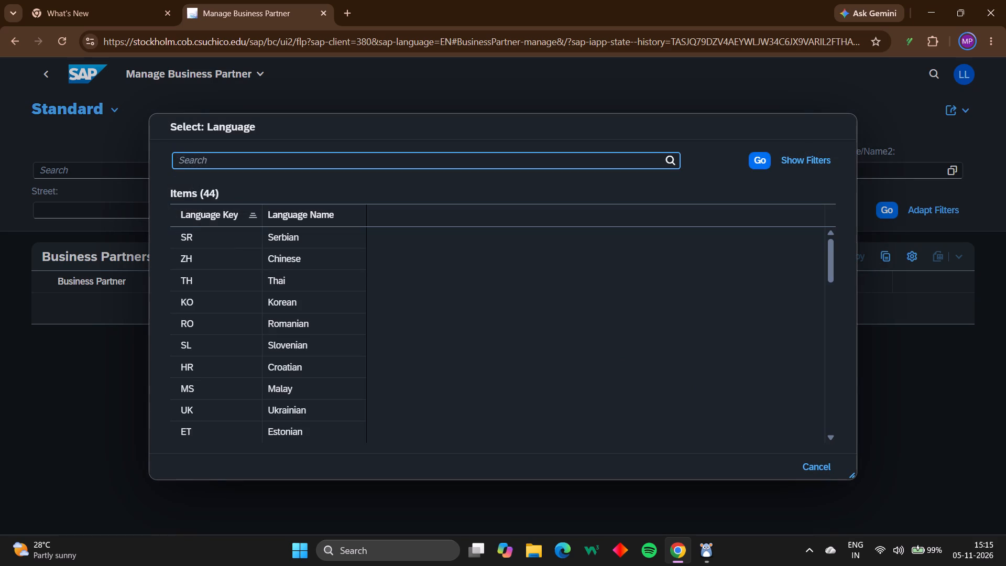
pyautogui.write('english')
pyautogui.click(672, 165)
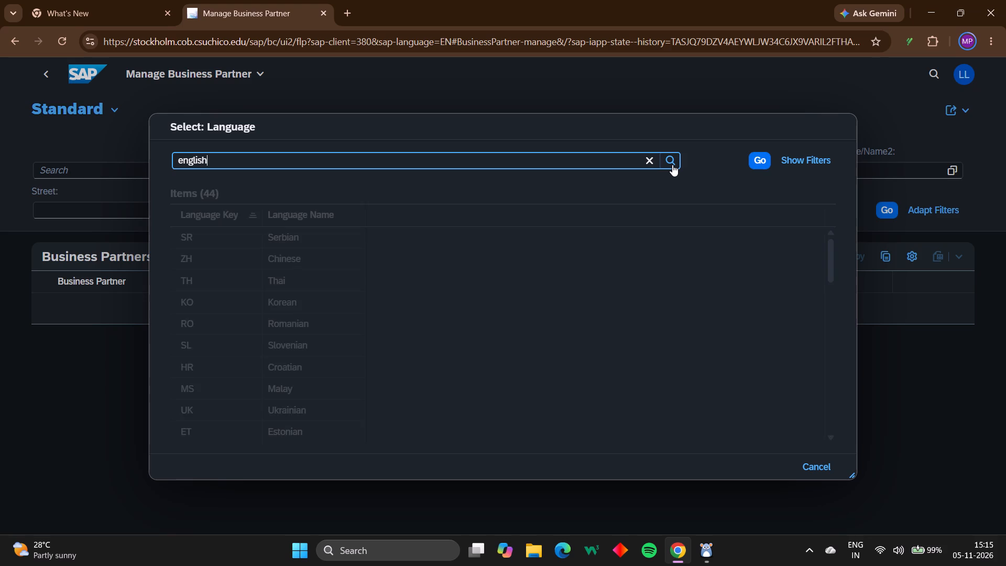
pyautogui.click(225, 232)
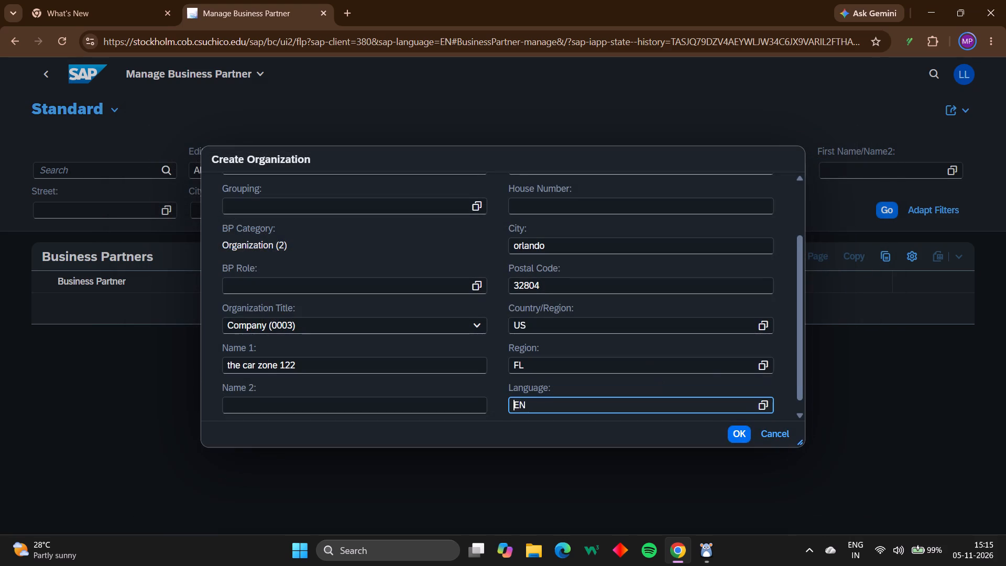
pyautogui.scroll(-3, 701, 356)
pyautogui.click(742, 430)
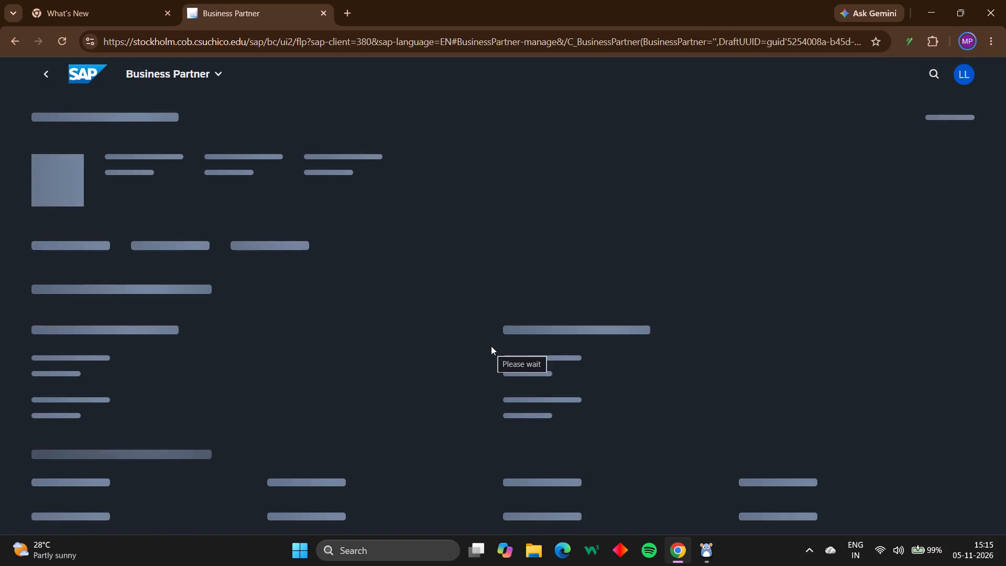
# Set Search Term 1 to 122 in the new business partner's general information.
pyautogui.scroll(-1, 491, 346)
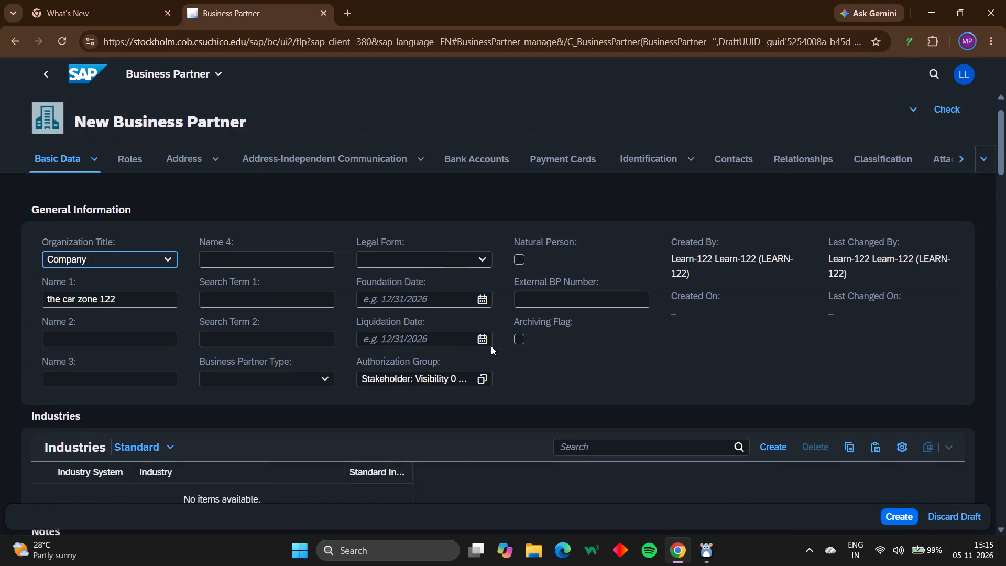
pyautogui.scroll(-1, 491, 346)
pyautogui.click(273, 284)
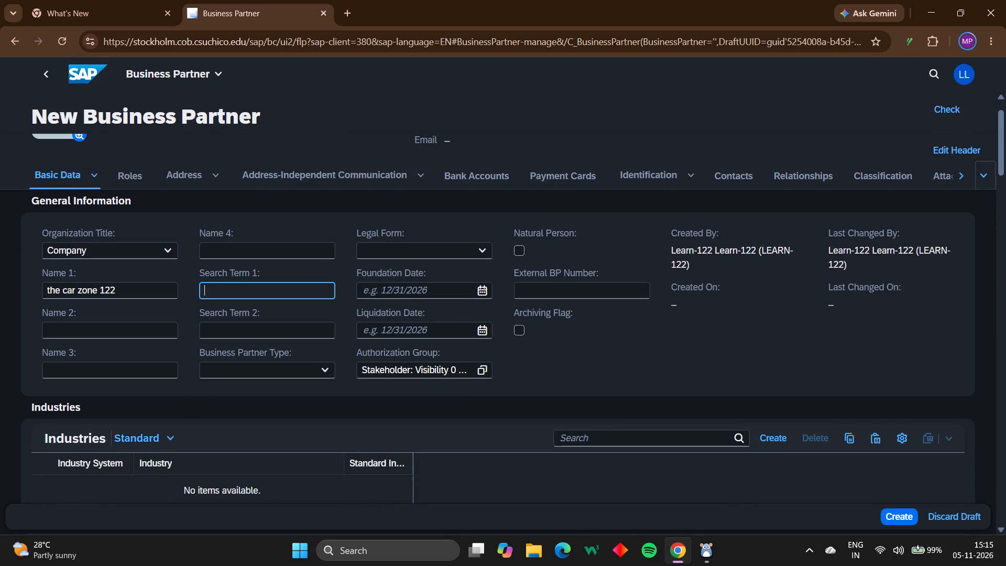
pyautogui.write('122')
pyautogui.click(188, 174)
pyautogui.scroll(-4, 263, 312)
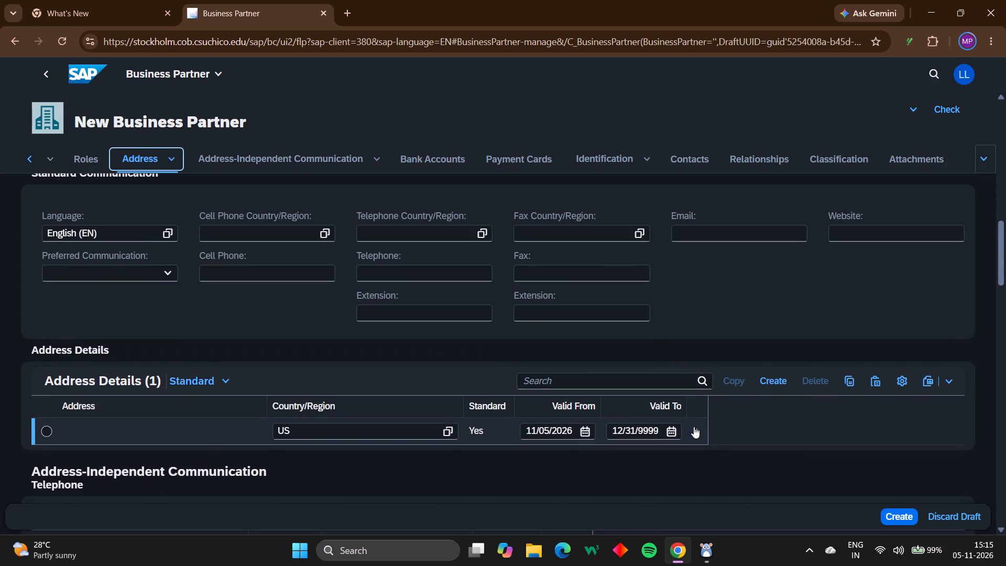
pyautogui.click(697, 431)
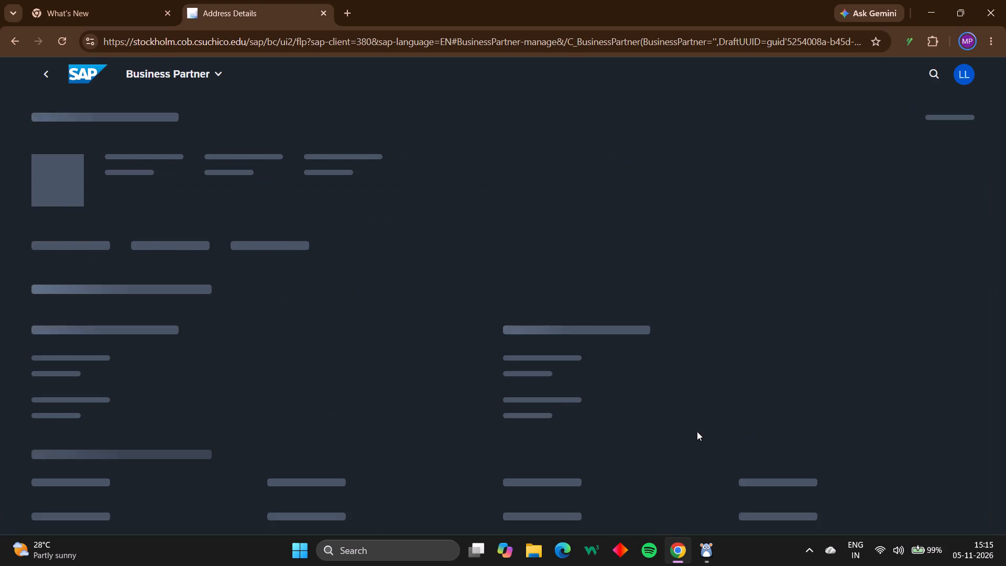
pyautogui.click(932, 370)
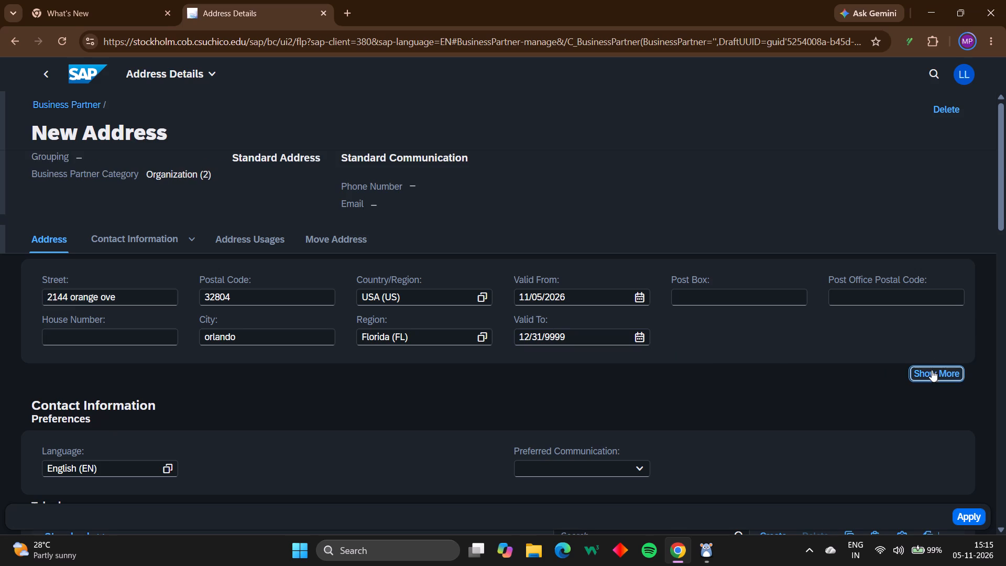
pyautogui.scroll(2, 619, 240)
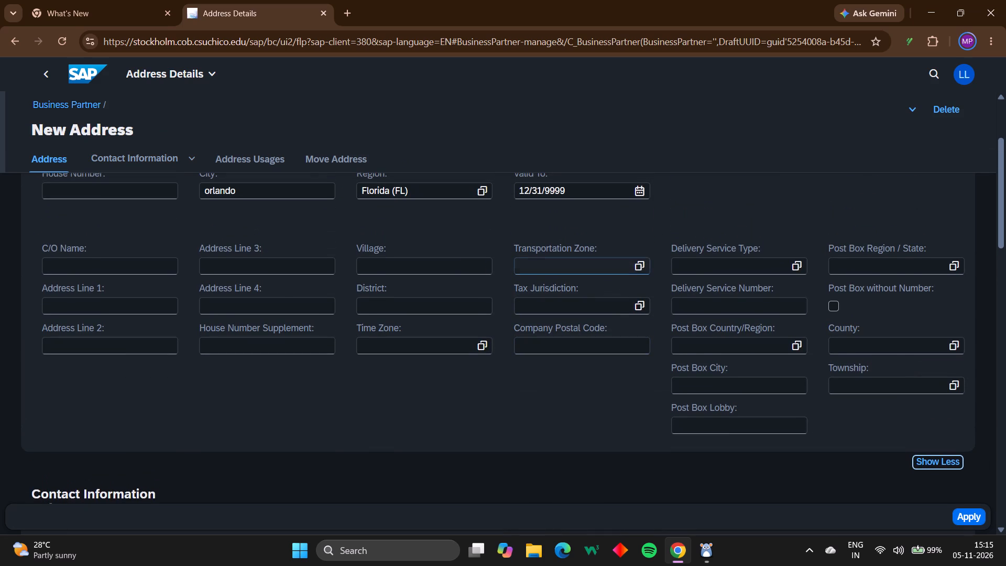
pyautogui.click(633, 264)
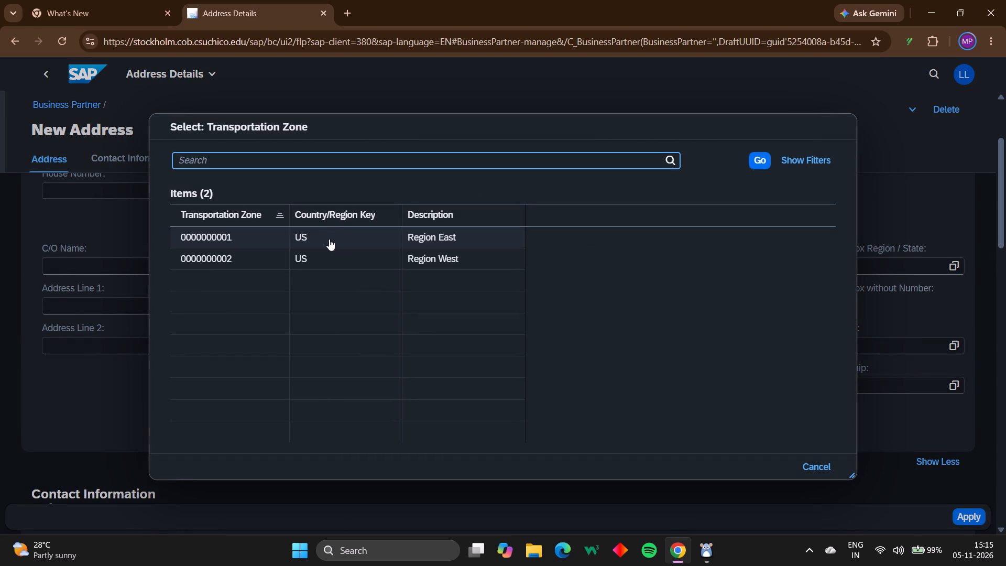
pyautogui.click(409, 234)
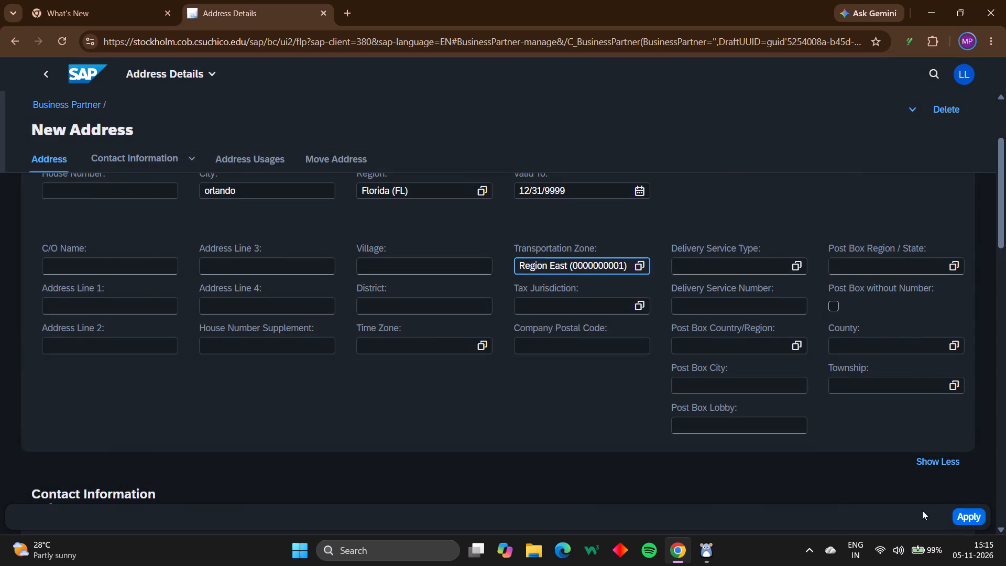
pyautogui.click(976, 519)
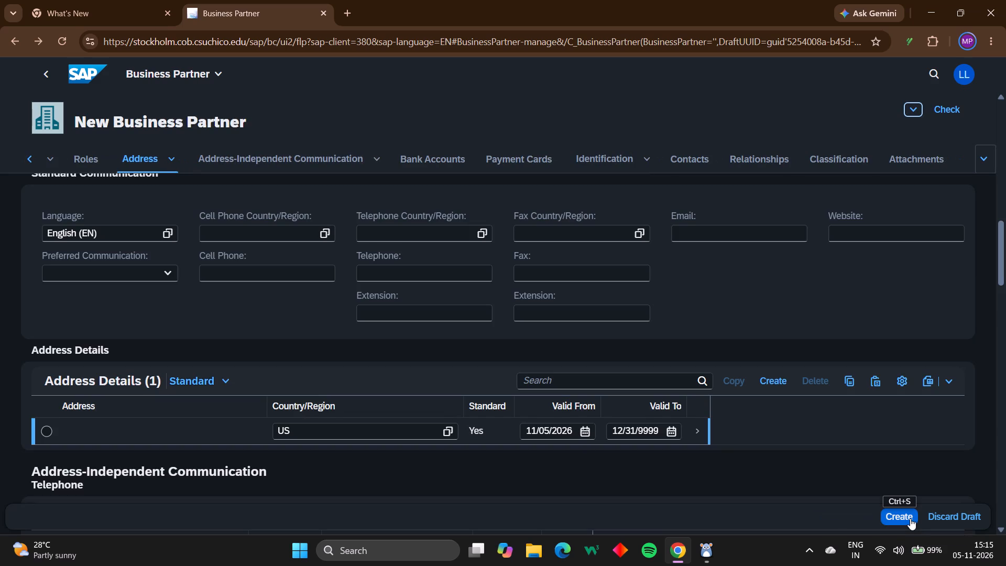
# Create the business partner the car zone 122 from the completed draft.
pyautogui.click(906, 518)
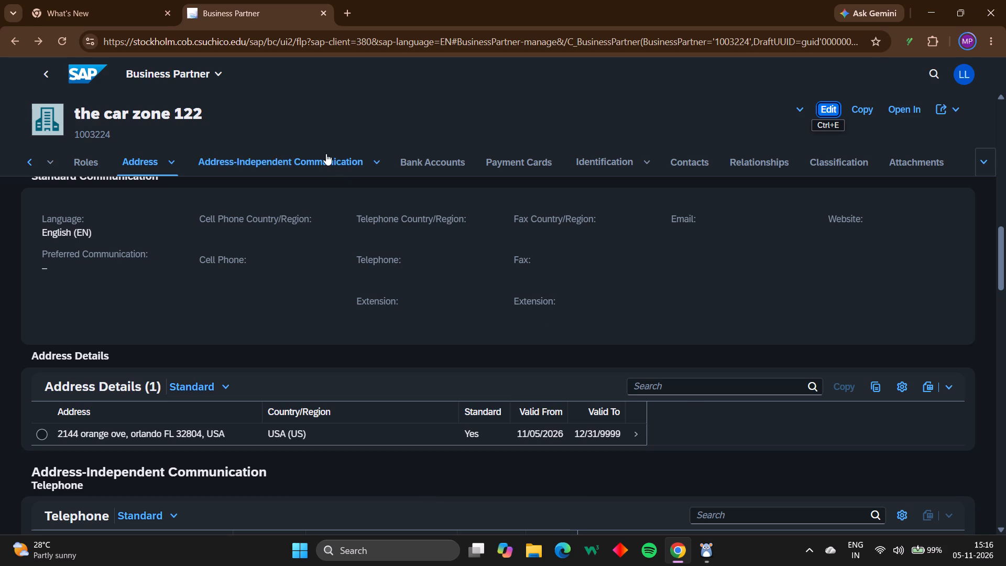
# Search Manage Business Partner Master Data from Sales and Distribution for Name1 the car zone 122 and review record 1003223.
pyautogui.click(212, 70)
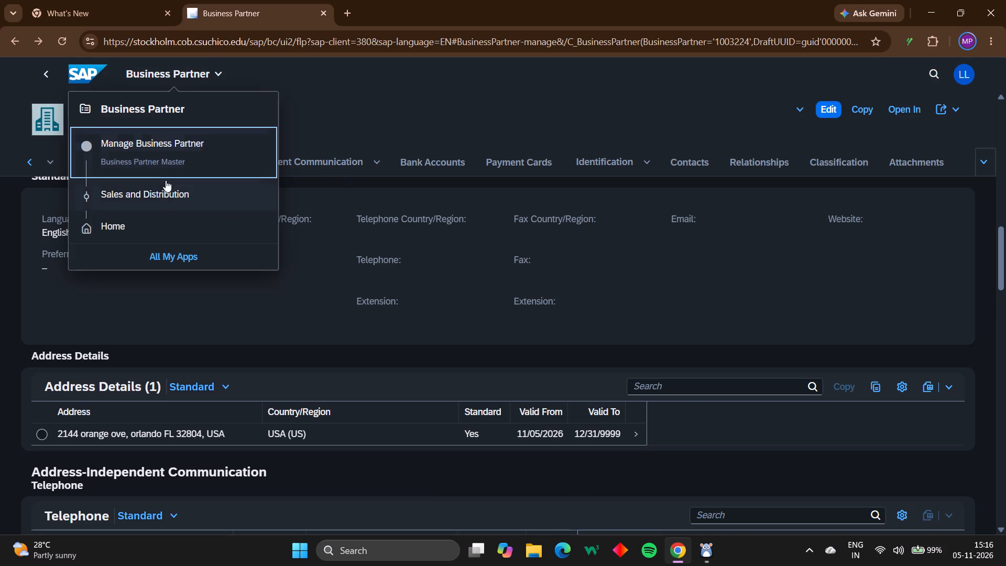
pyautogui.click(163, 187)
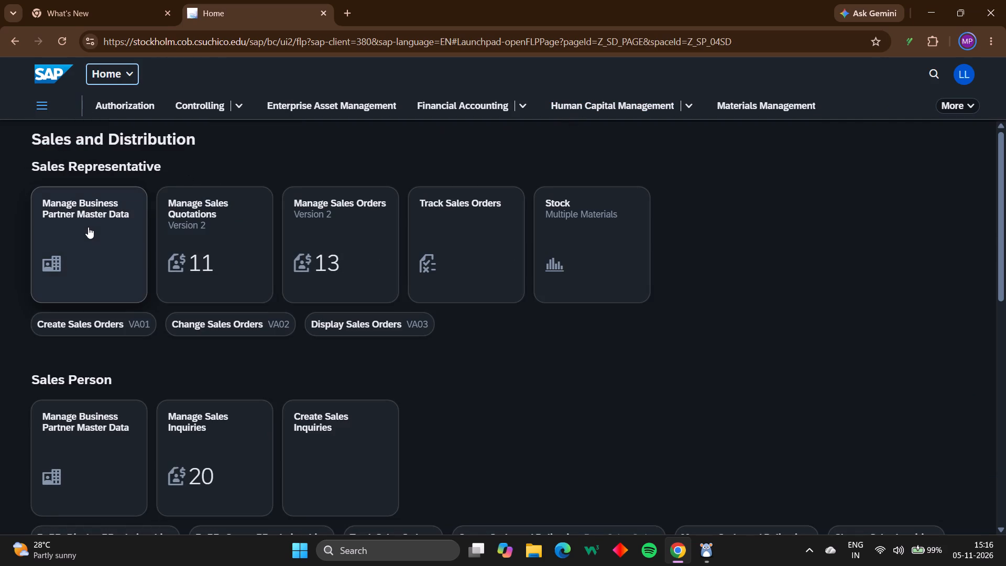
pyautogui.click(90, 231)
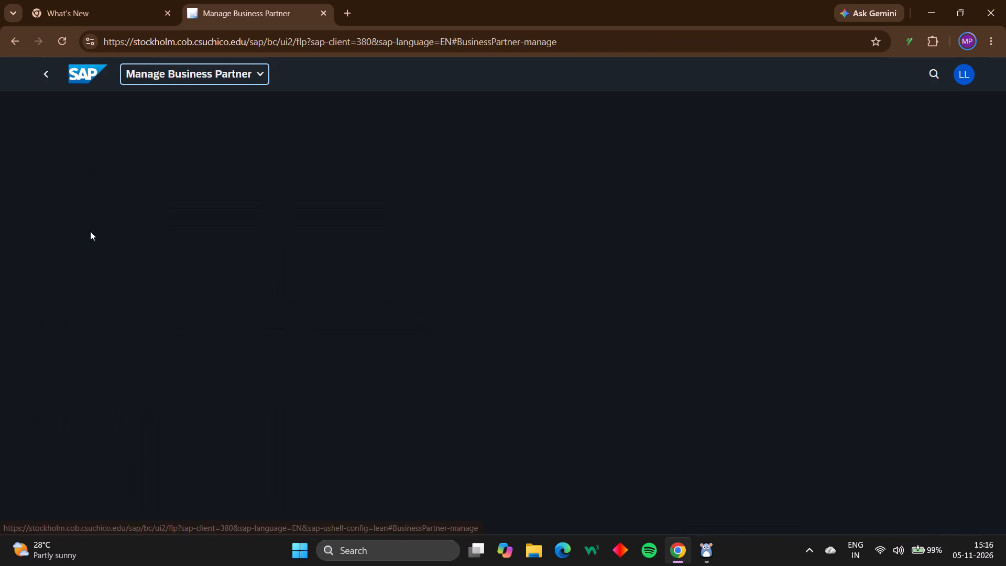
pyautogui.click(717, 164)
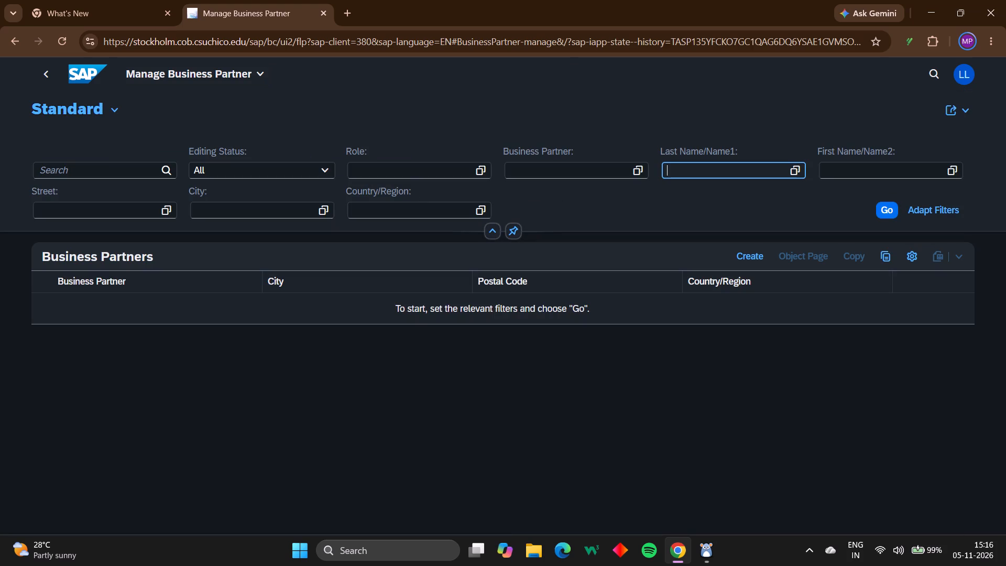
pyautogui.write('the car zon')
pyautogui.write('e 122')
pyautogui.click(891, 211)
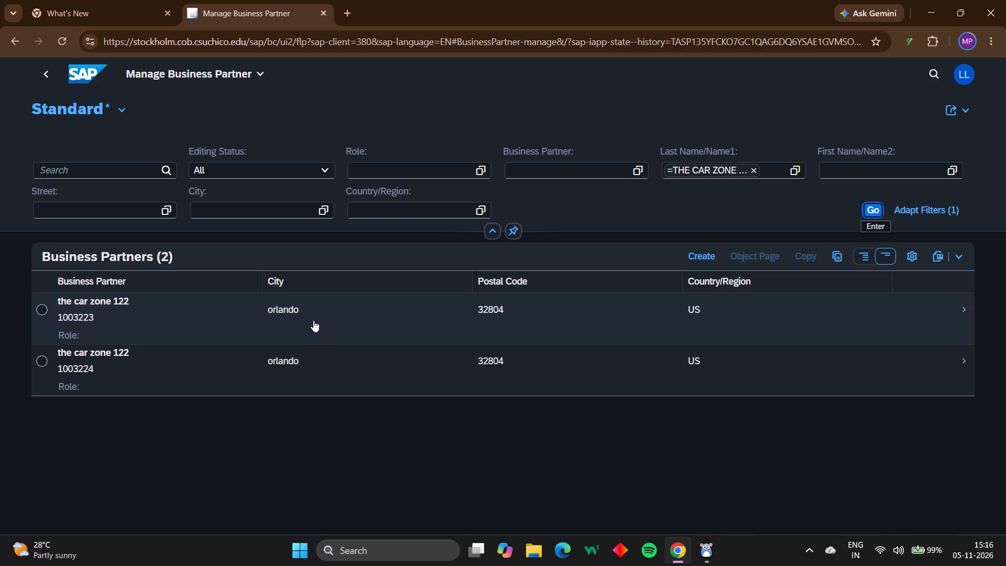
pyautogui.click(281, 307)
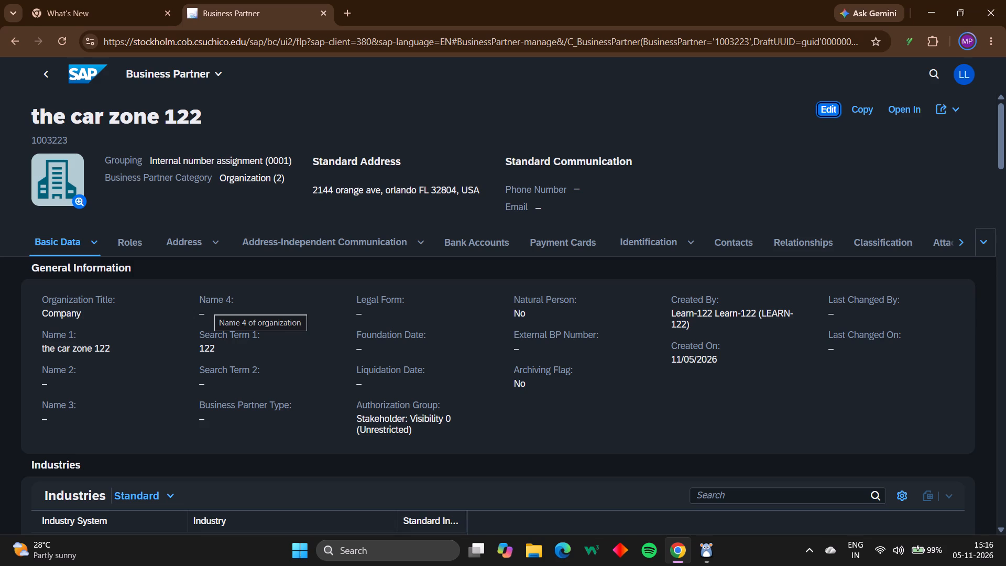
pyautogui.click(53, 69)
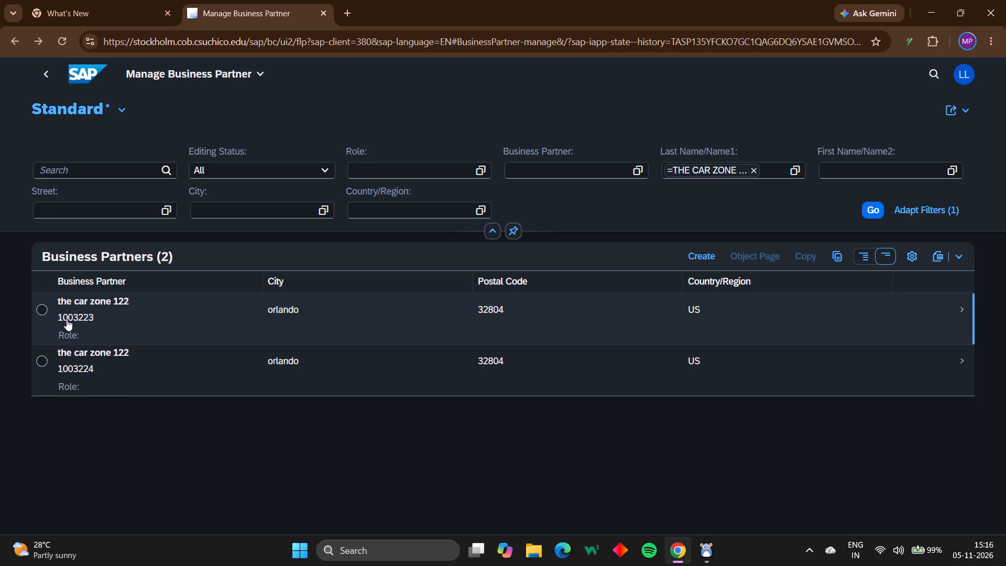
# Open the car zone 122 record 1003223 for editing and go to its roles.
pyautogui.click(50, 310)
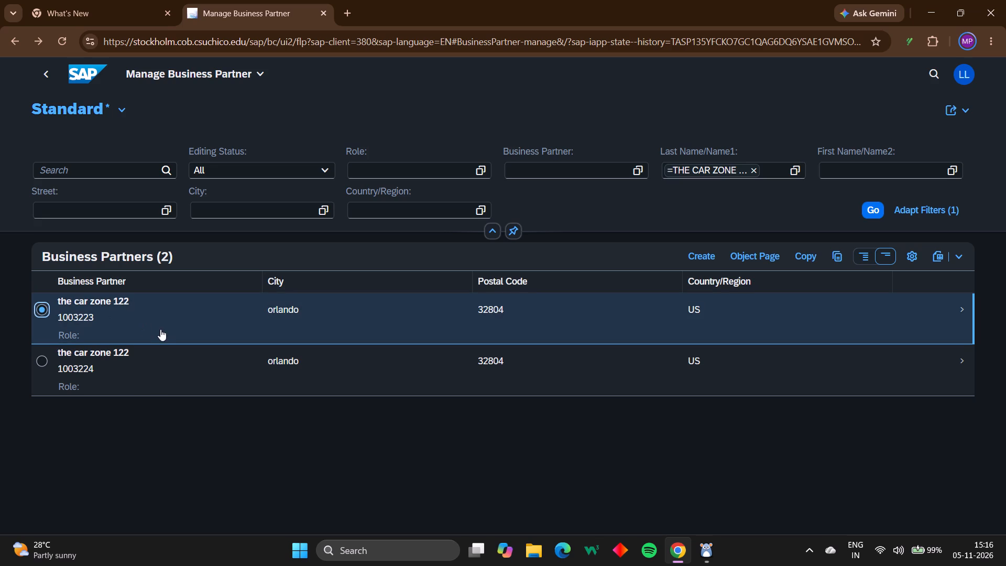
pyautogui.click(141, 310)
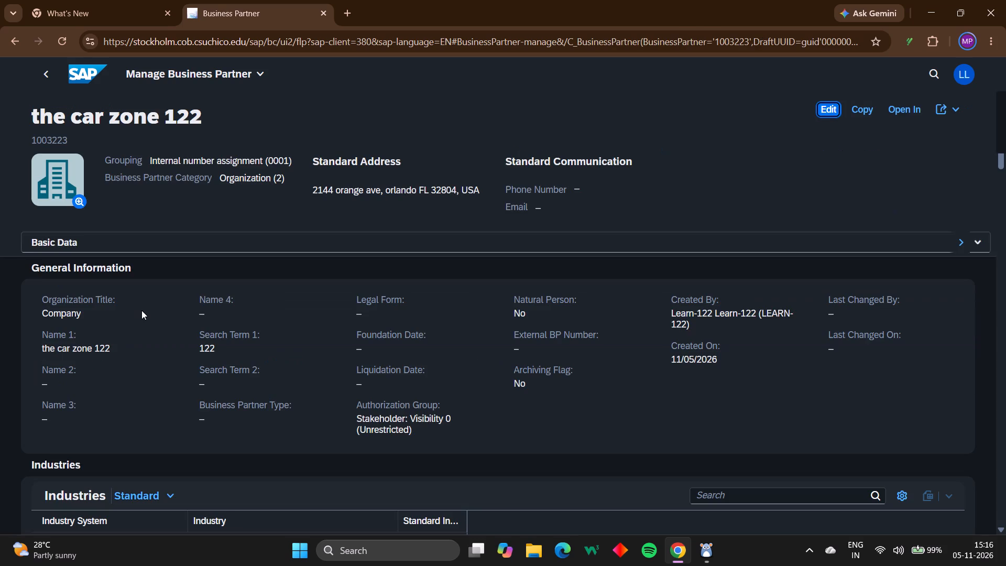
pyautogui.click(834, 108)
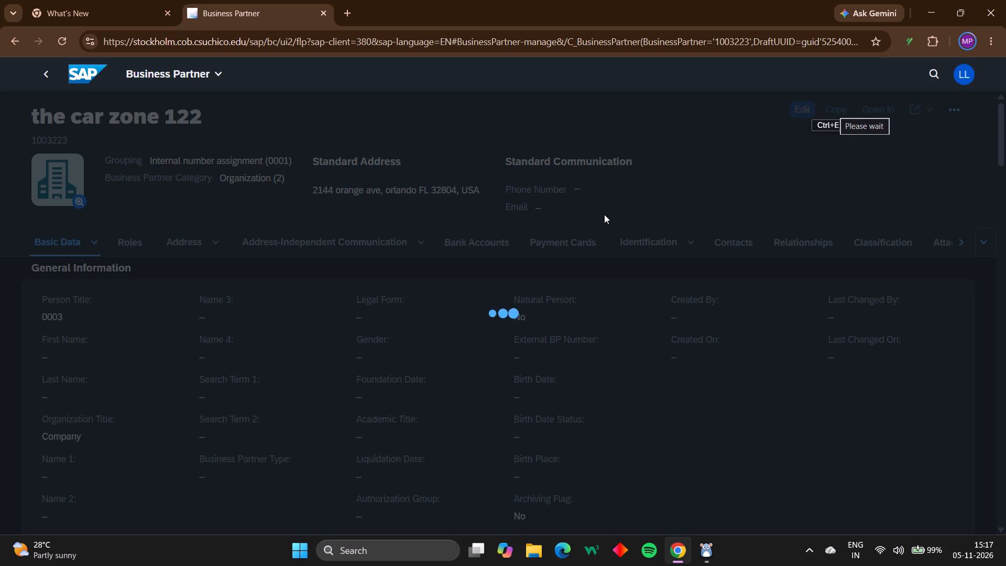
pyautogui.click(126, 244)
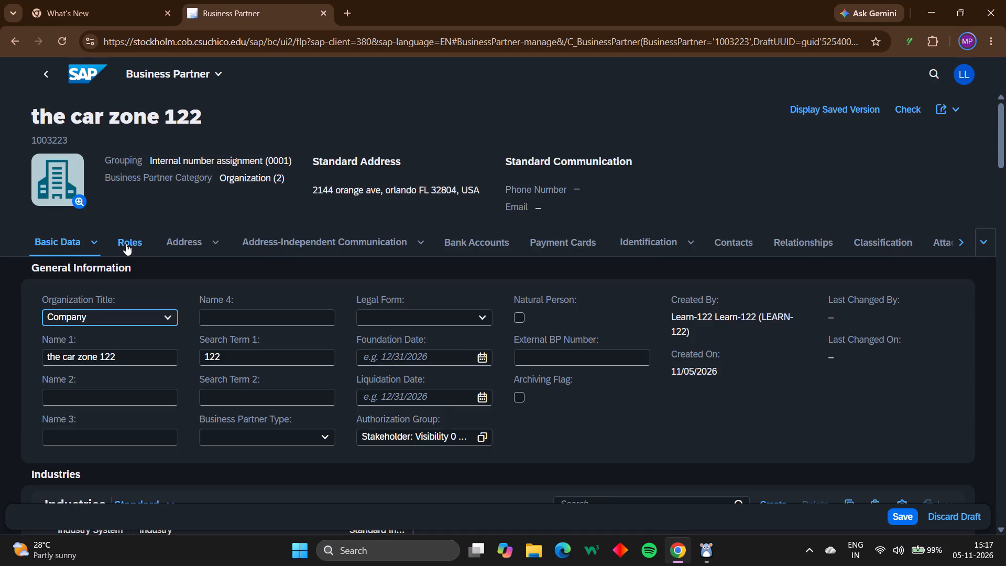
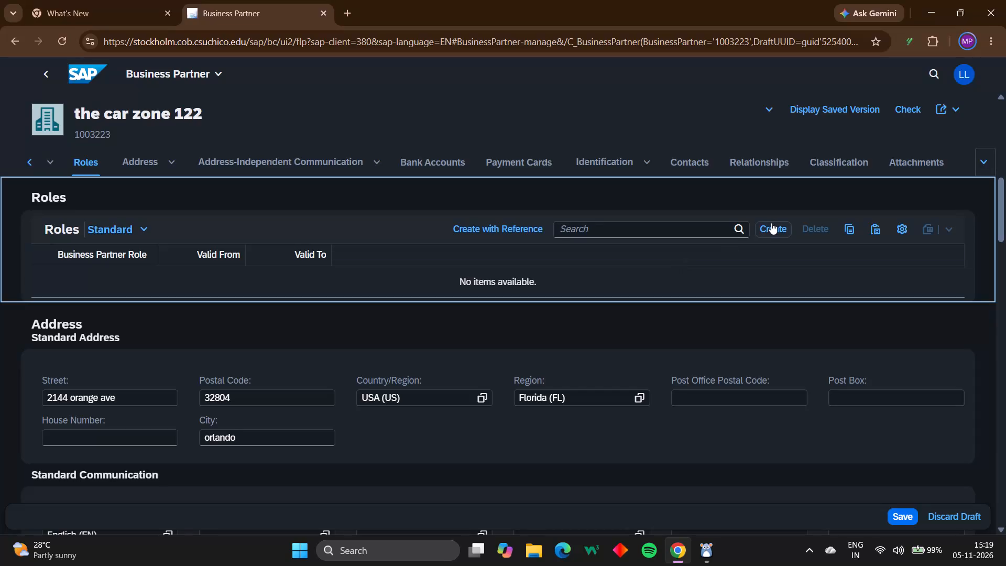
# Add a role entry to the car zone 122 and look through the BP Role value list for its business partner role.
pyautogui.click(770, 223)
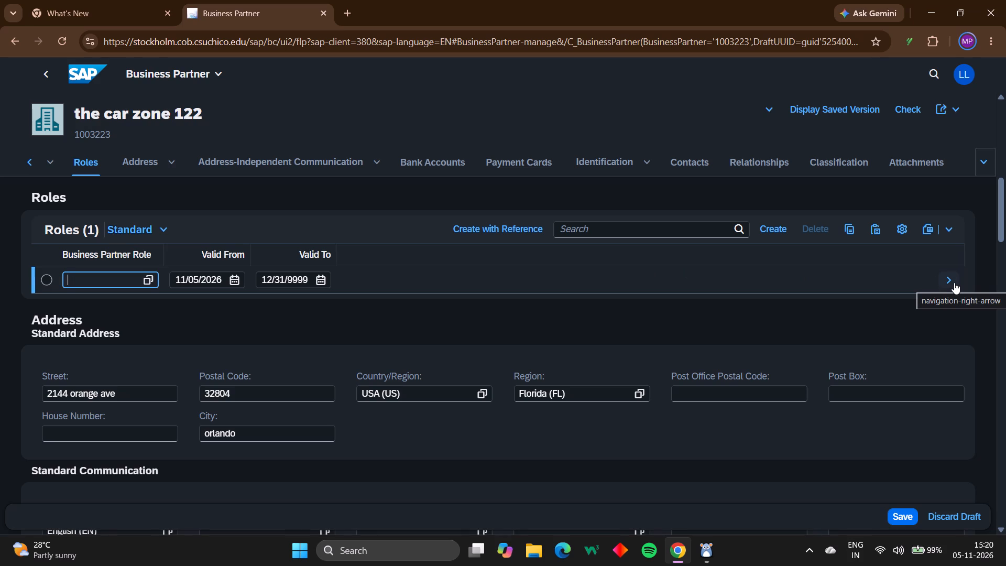
pyautogui.click(954, 282)
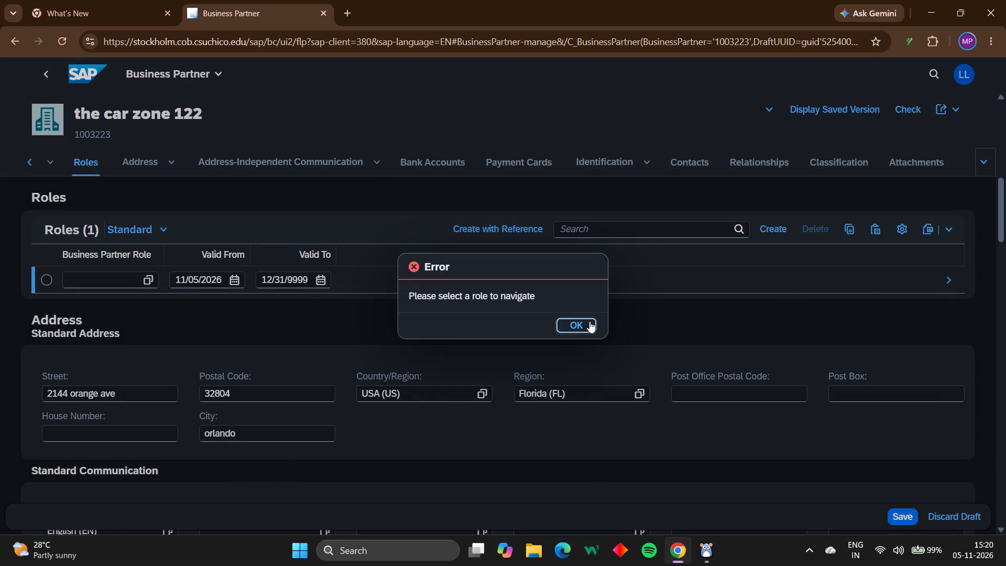
pyautogui.click(589, 321)
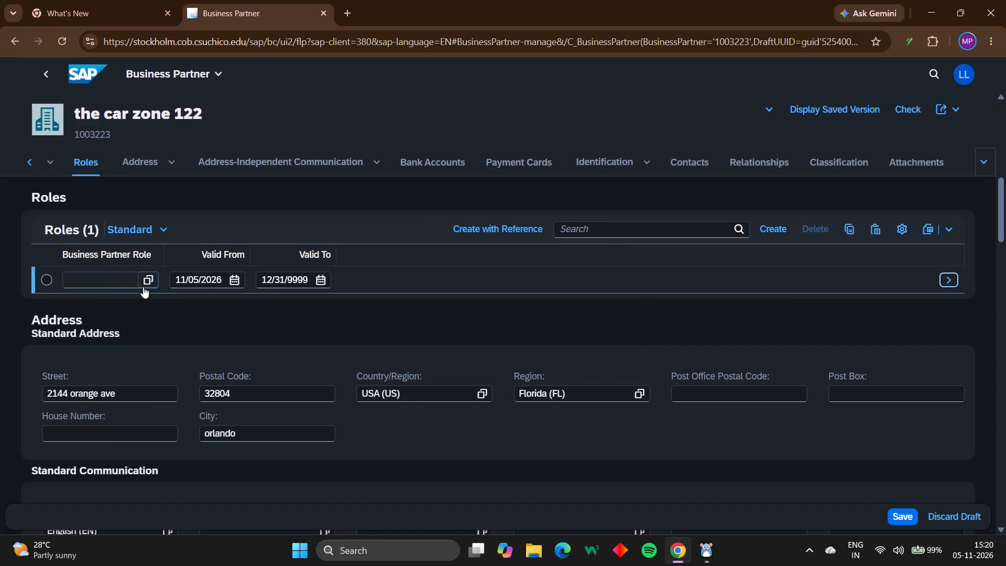
pyautogui.click(143, 287)
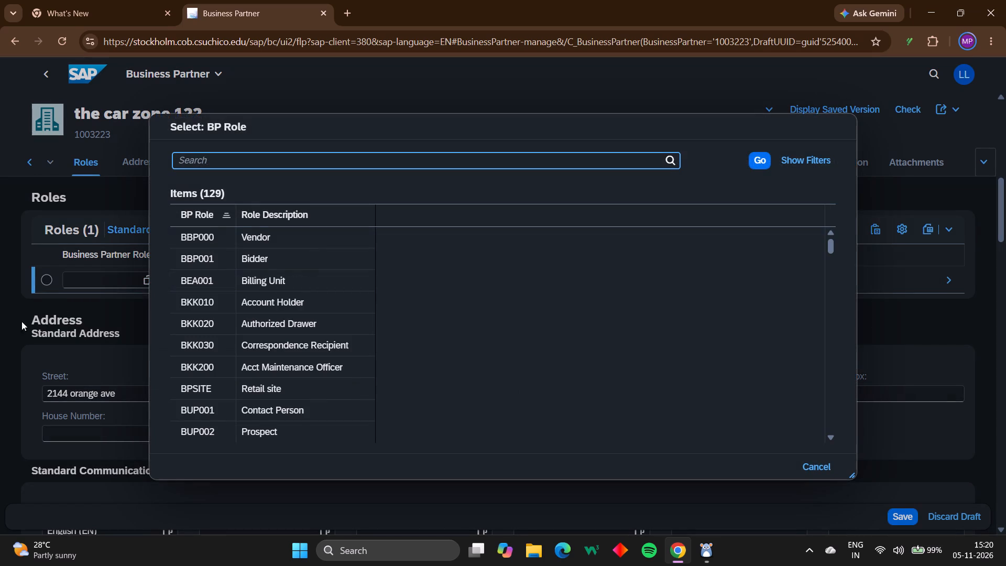
pyautogui.scroll(-1, 299, 414)
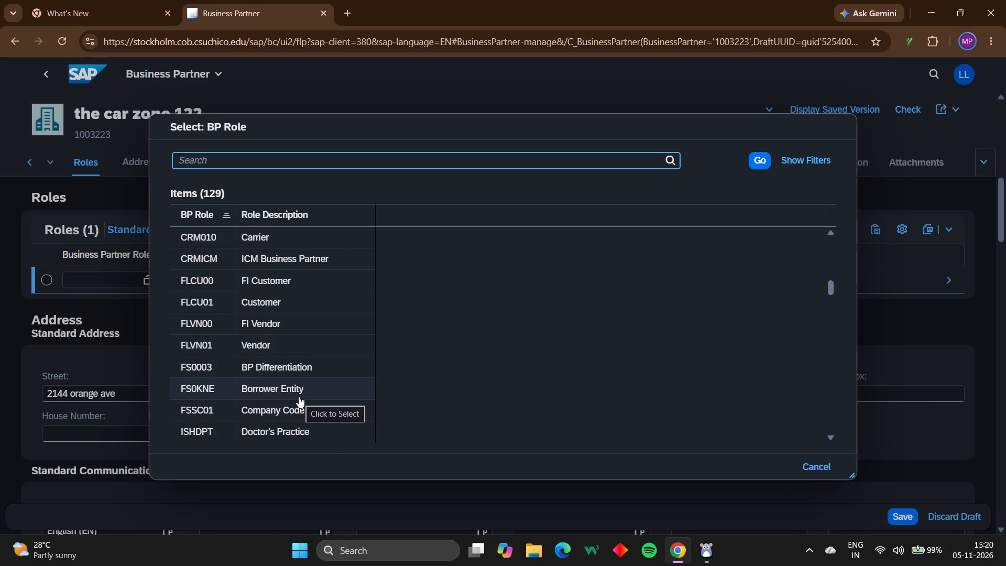
pyautogui.scroll(-1, 299, 383)
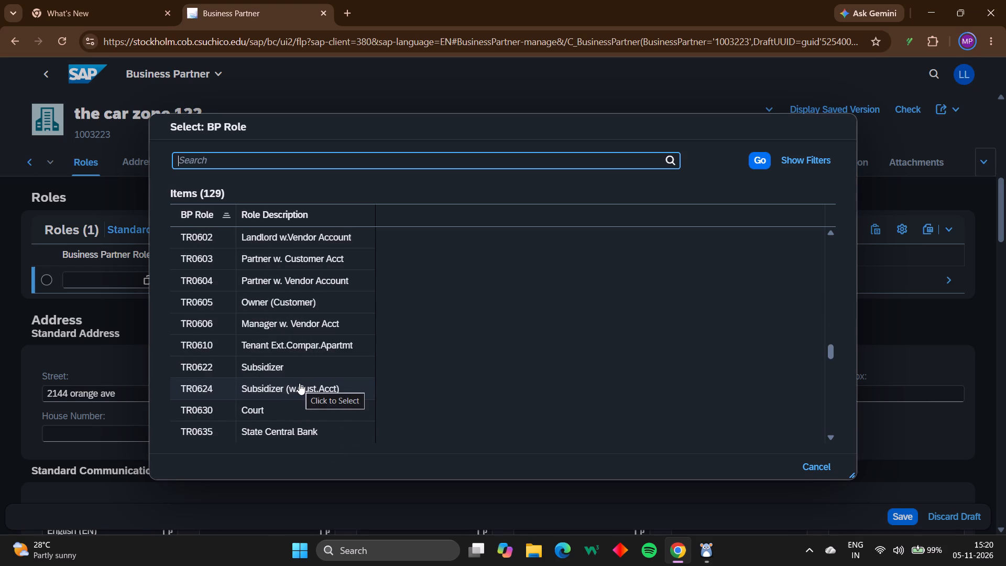
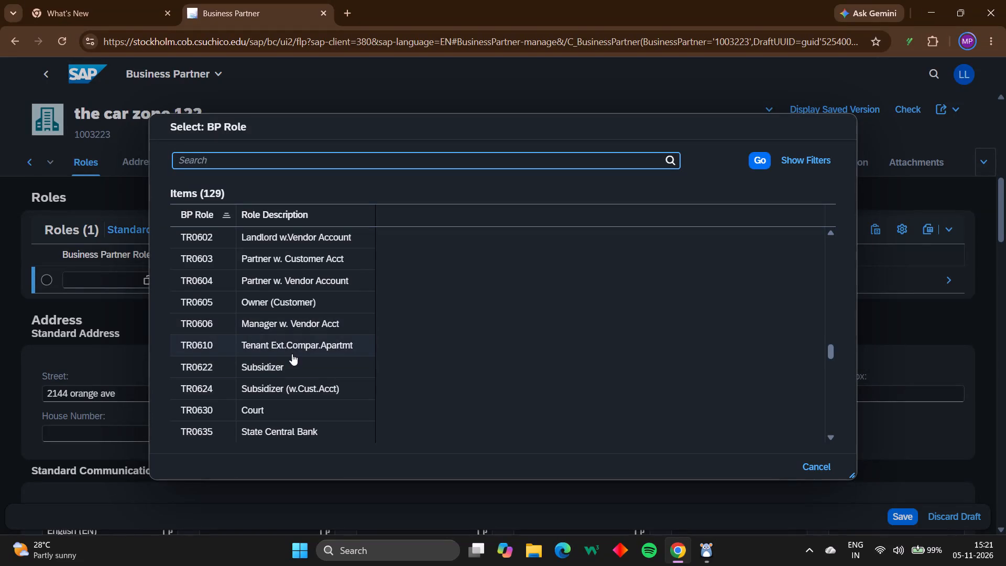
# Look through the BP Role value list for a suitable business partner role and close it without choosing one.
pyautogui.scroll(-2, 292, 354)
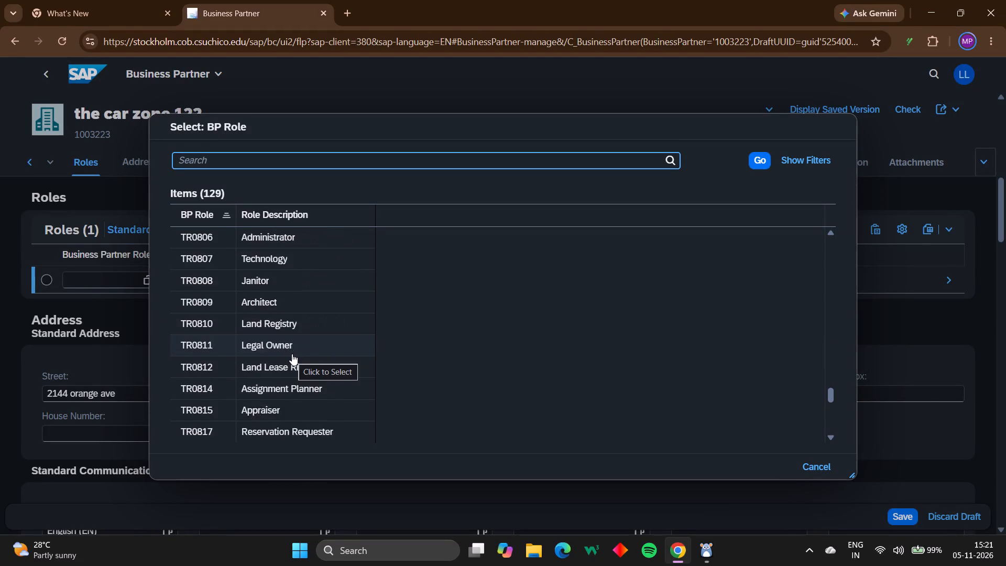
pyautogui.scroll(-3, 292, 354)
pyautogui.scroll(1, 292, 354)
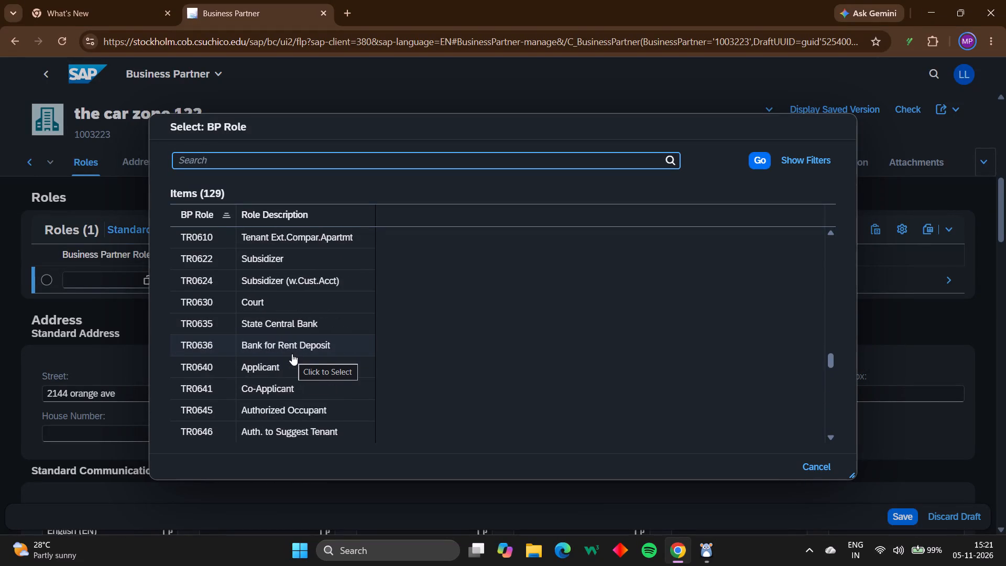
pyautogui.scroll(2, 292, 354)
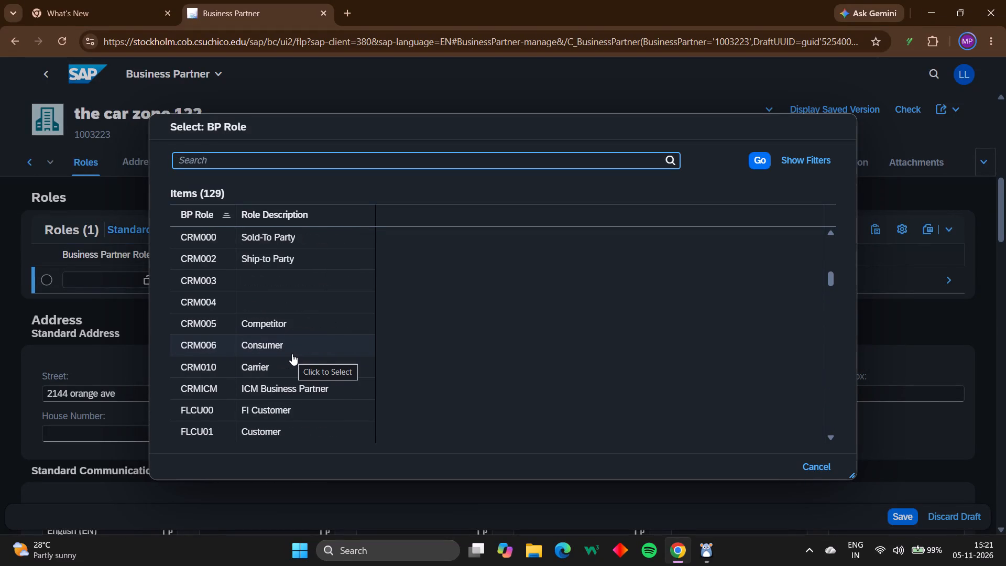
pyautogui.scroll(1, 305, 315)
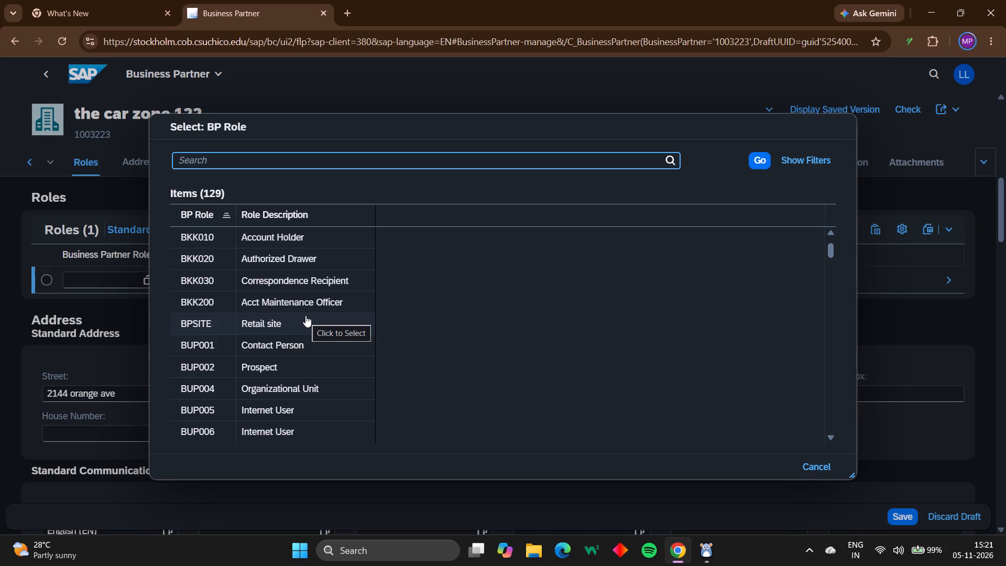
pyautogui.scroll(2, 305, 315)
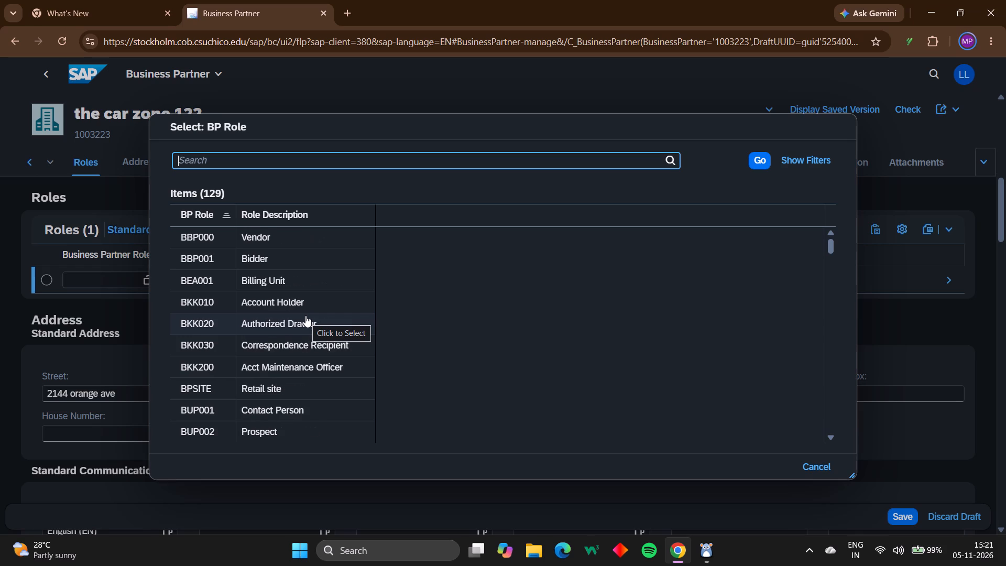
pyautogui.scroll(1, 305, 315)
pyautogui.click(816, 466)
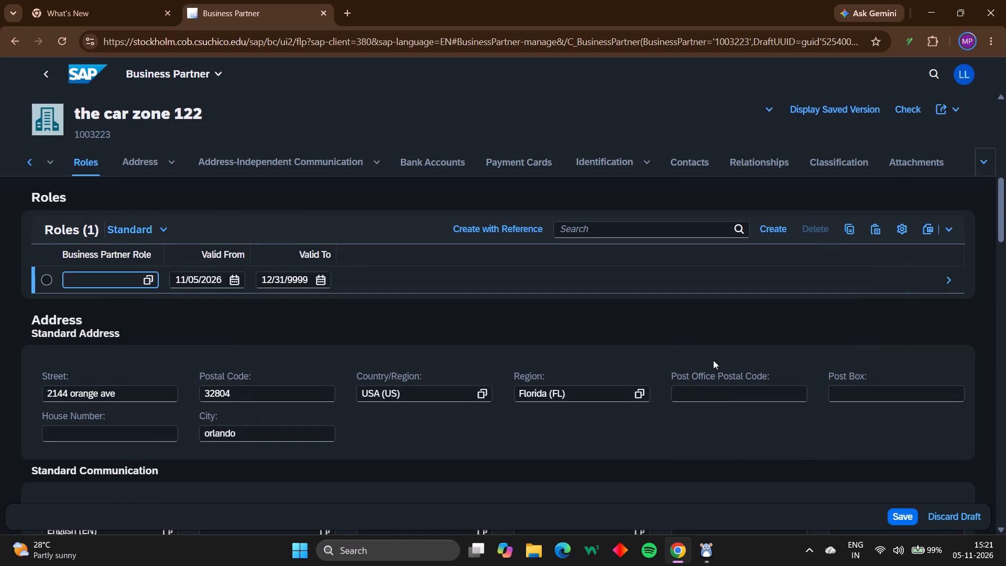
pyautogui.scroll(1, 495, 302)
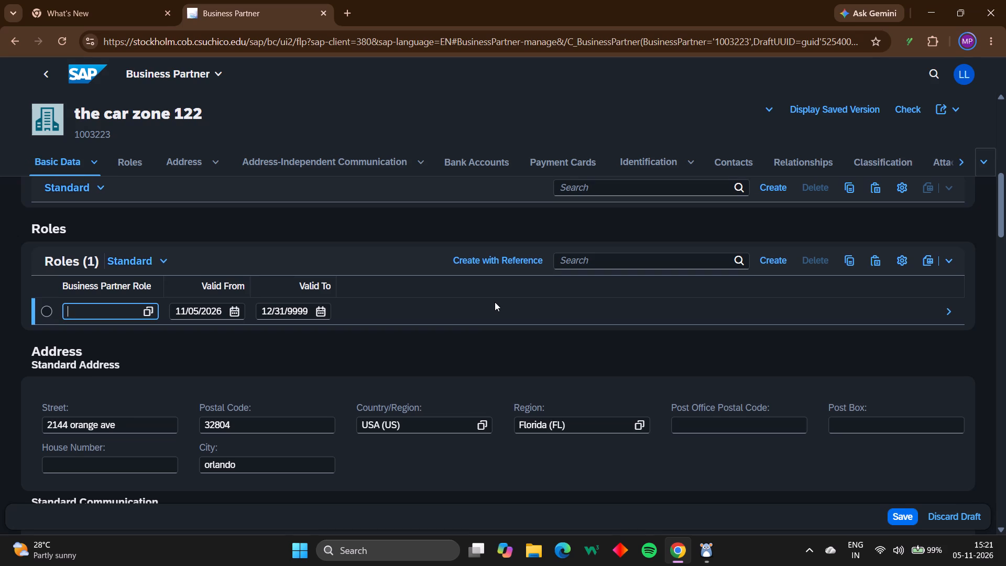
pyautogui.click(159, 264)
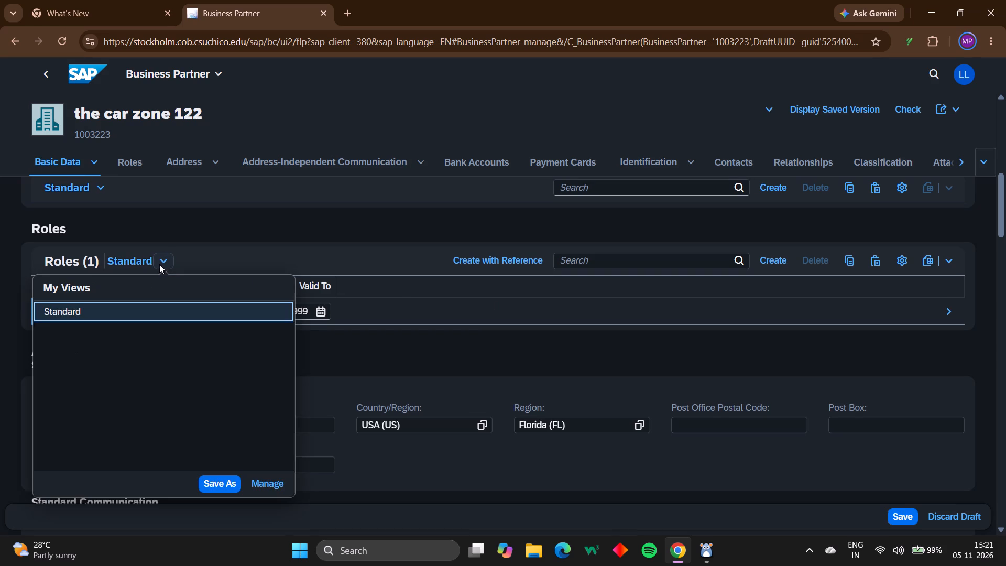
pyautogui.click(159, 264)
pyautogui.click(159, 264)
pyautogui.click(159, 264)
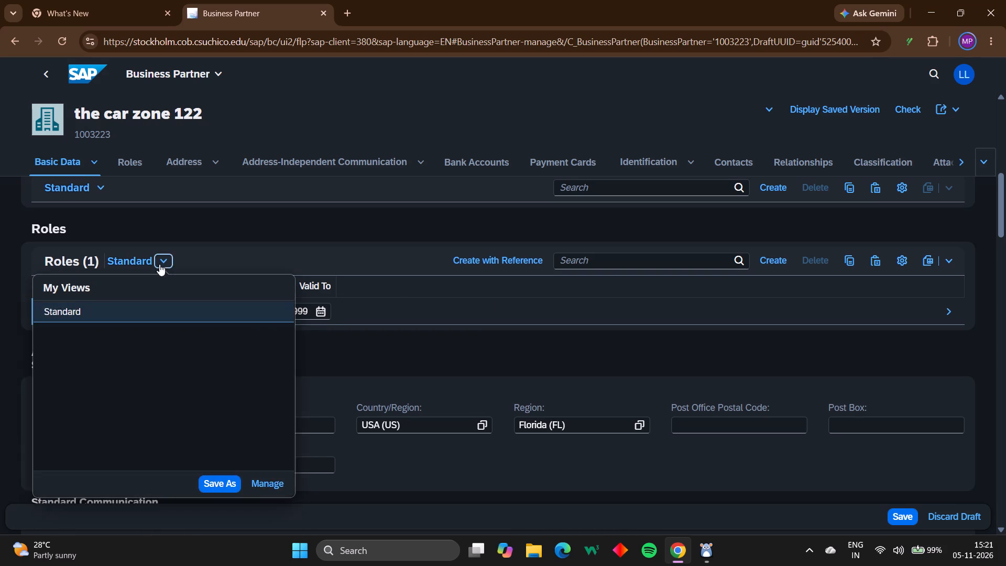
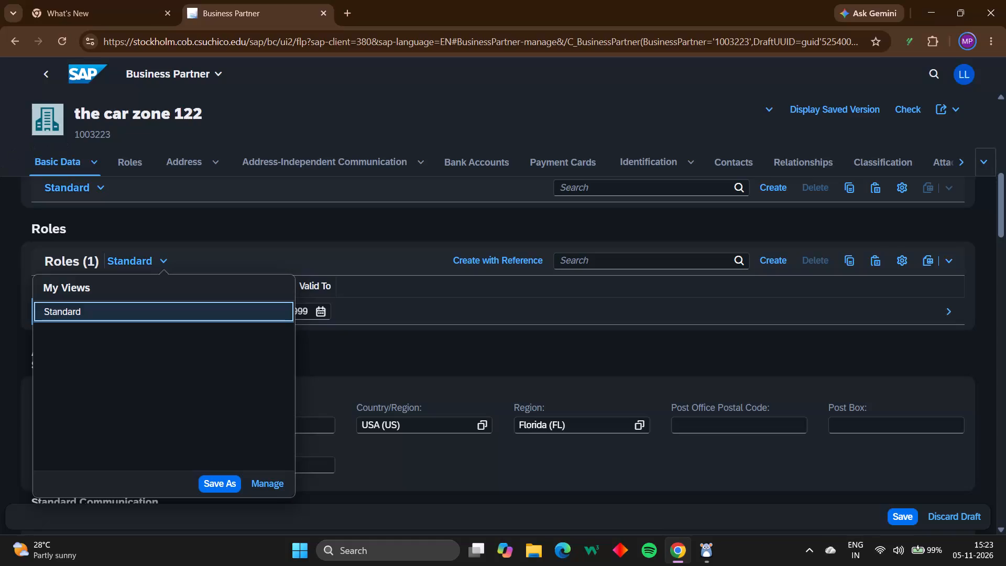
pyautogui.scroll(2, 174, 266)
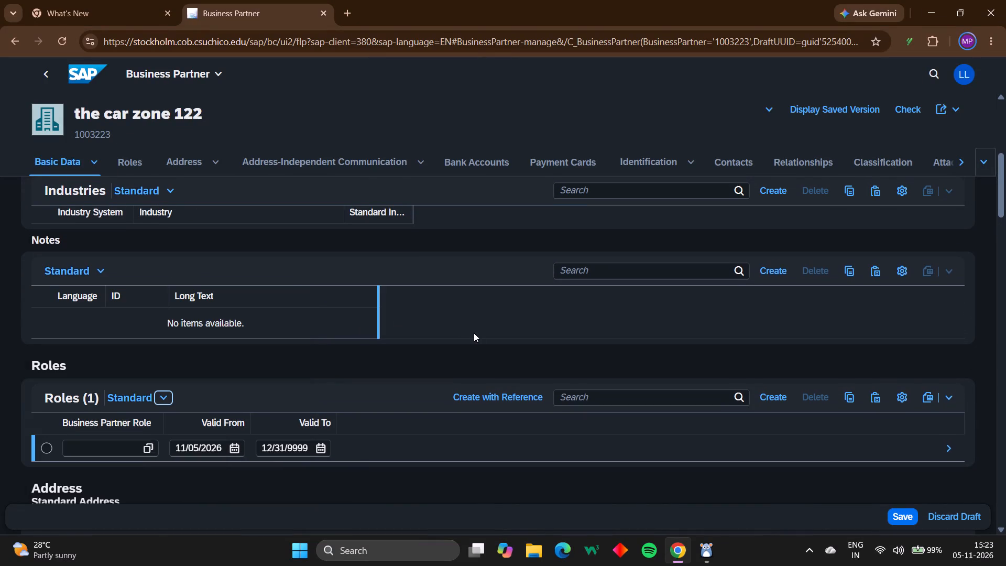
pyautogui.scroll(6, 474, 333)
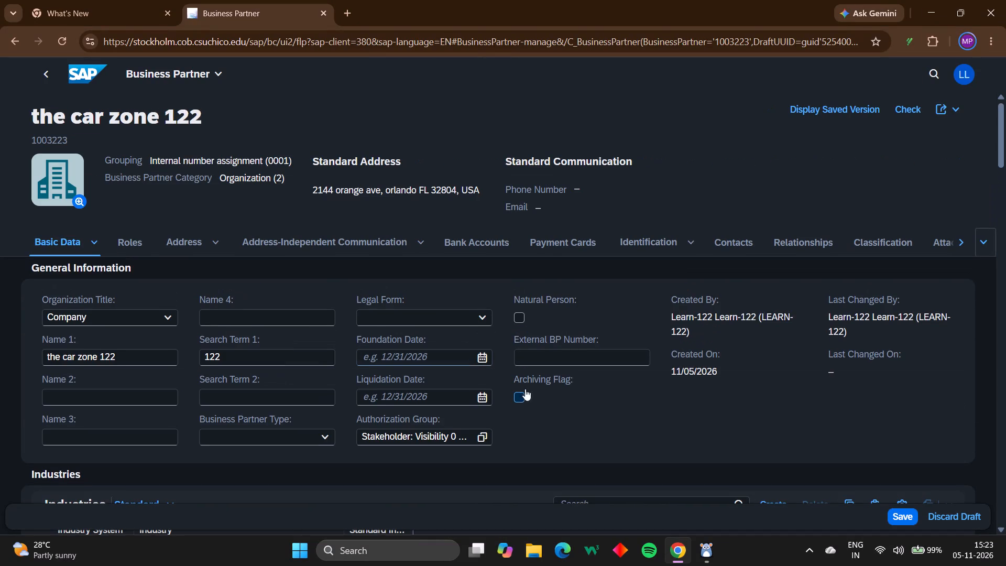
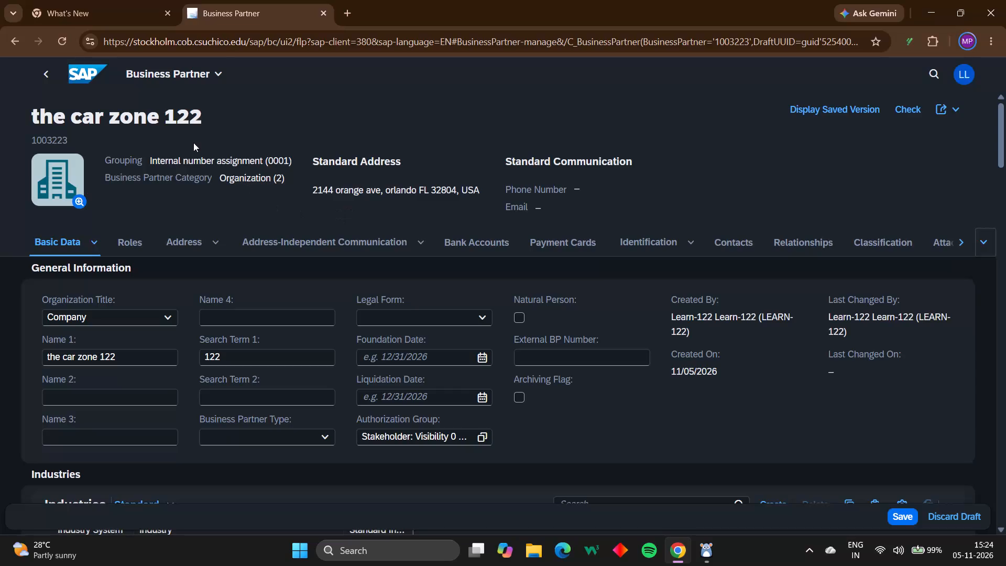
# Leave the open business partner draft and reopen Manage Business Partner from the Sales and Distribution page.
pyautogui.click(170, 72)
pyautogui.click(144, 183)
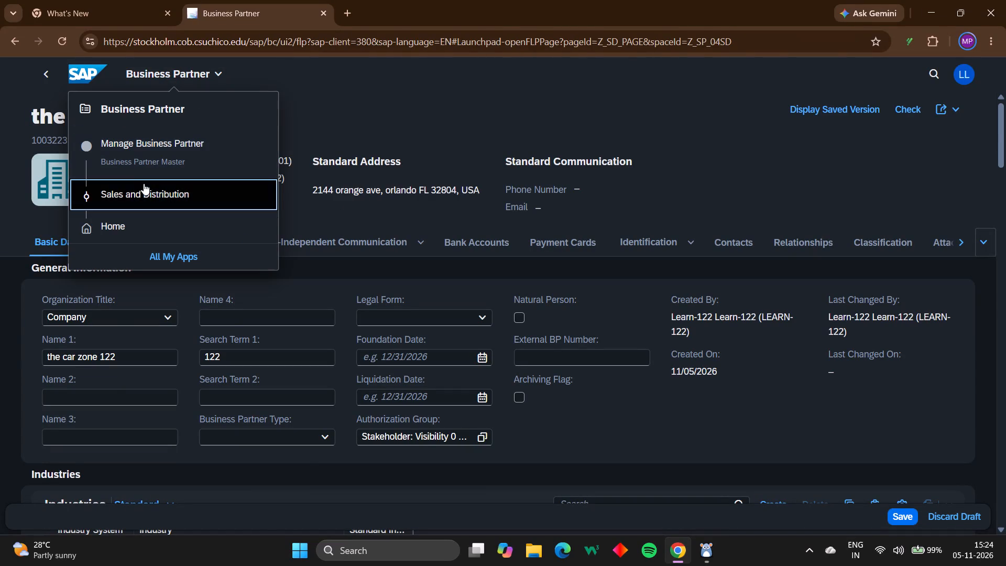
pyautogui.click(114, 224)
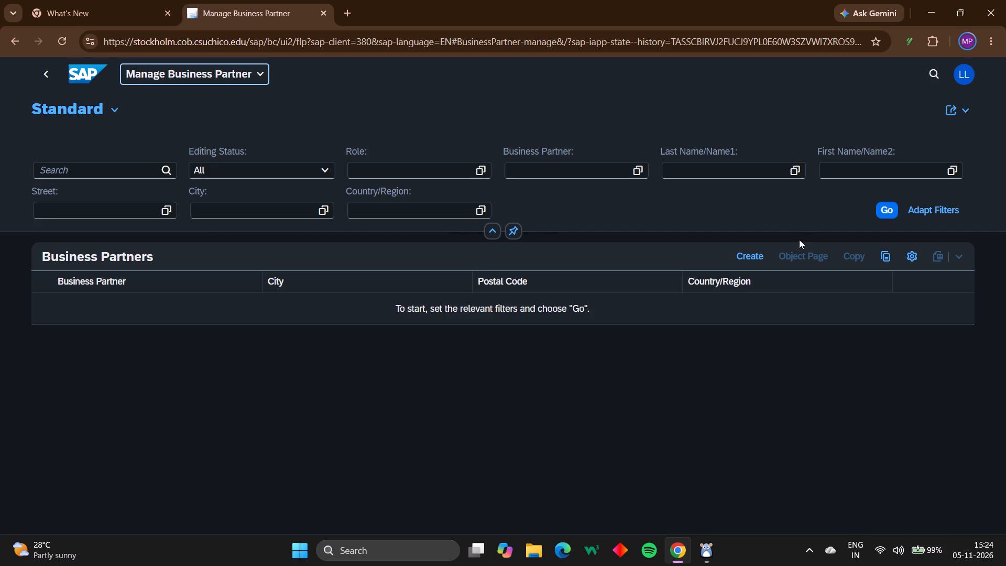
# Start creating a new business partner of the Organization category.
pyautogui.click(757, 254)
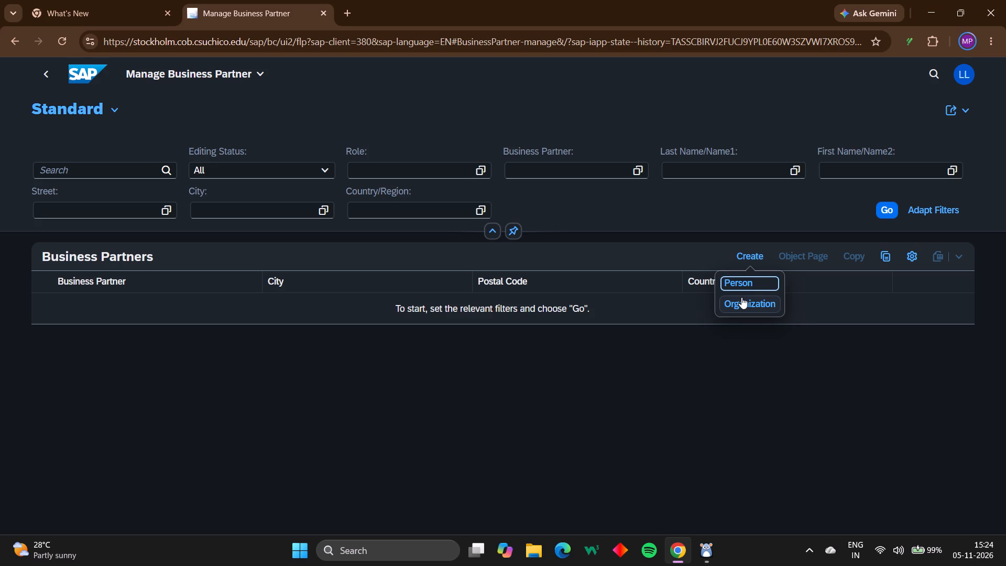
pyautogui.click(741, 297)
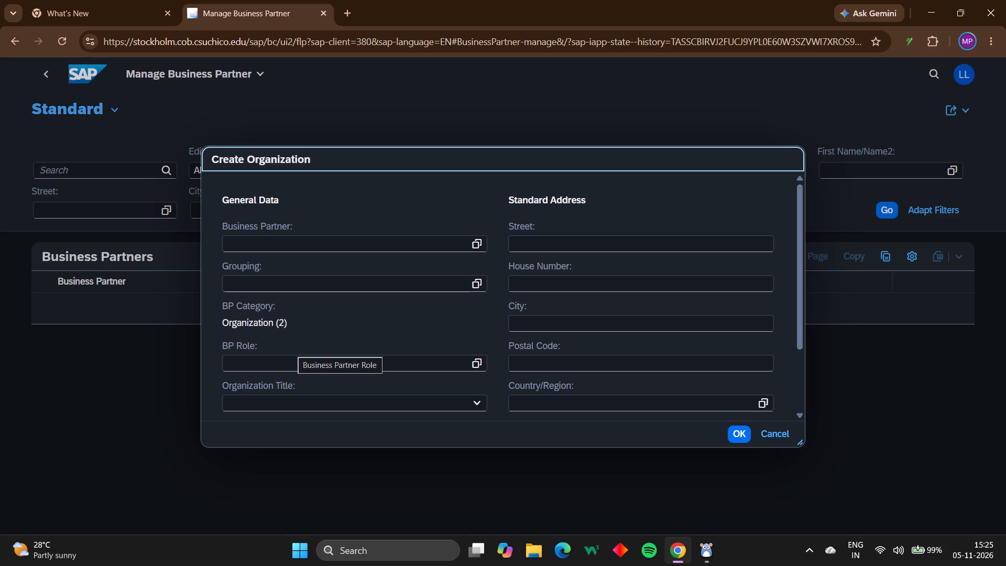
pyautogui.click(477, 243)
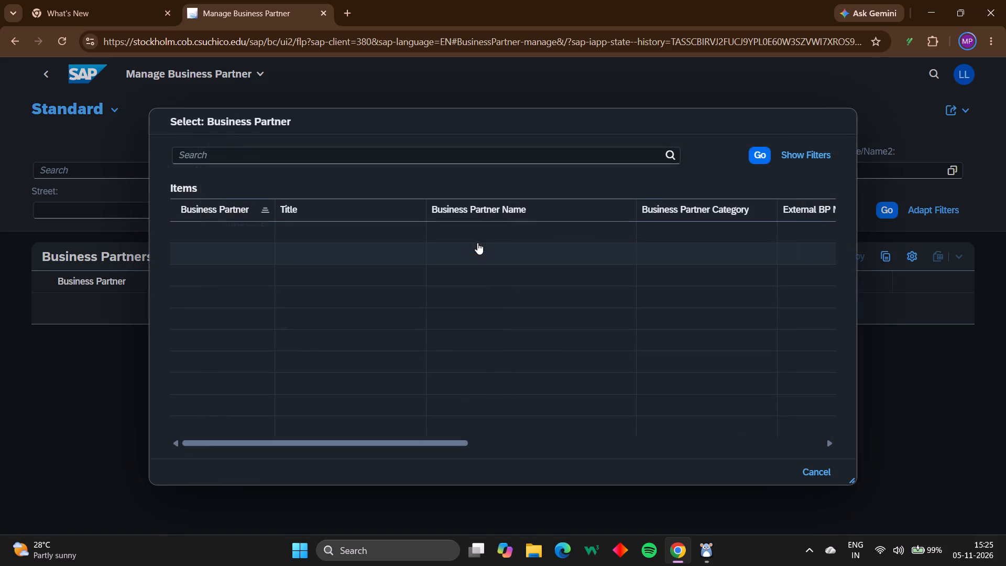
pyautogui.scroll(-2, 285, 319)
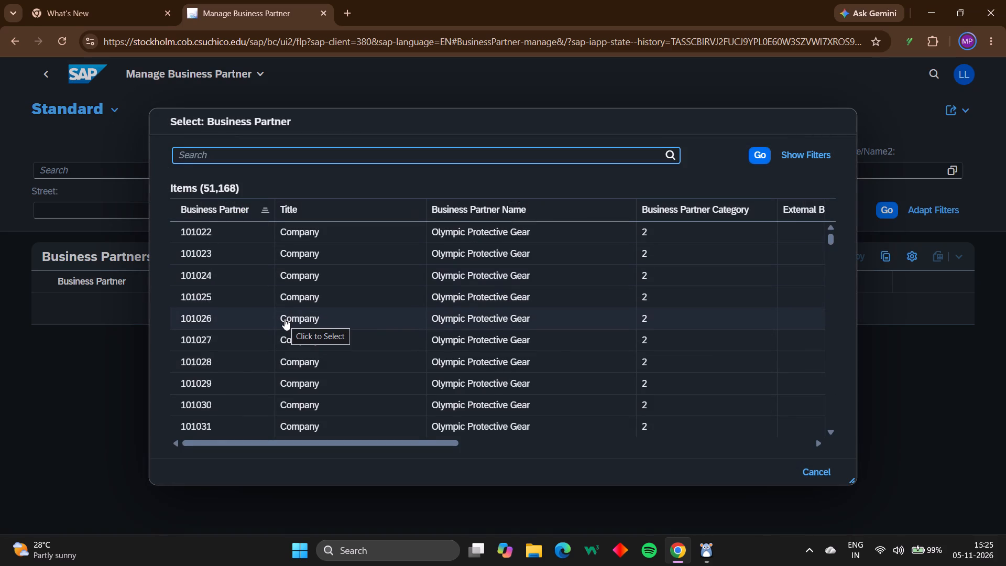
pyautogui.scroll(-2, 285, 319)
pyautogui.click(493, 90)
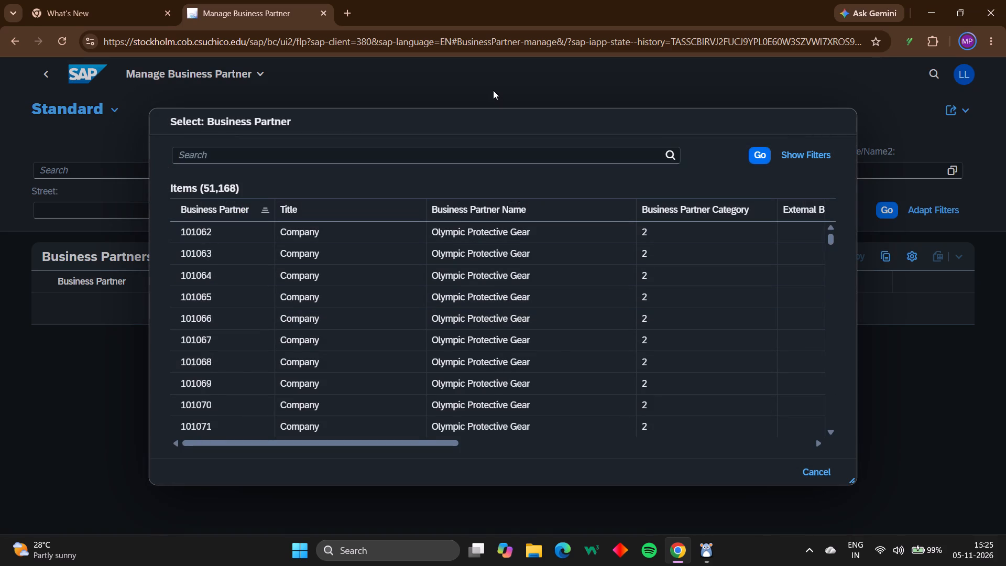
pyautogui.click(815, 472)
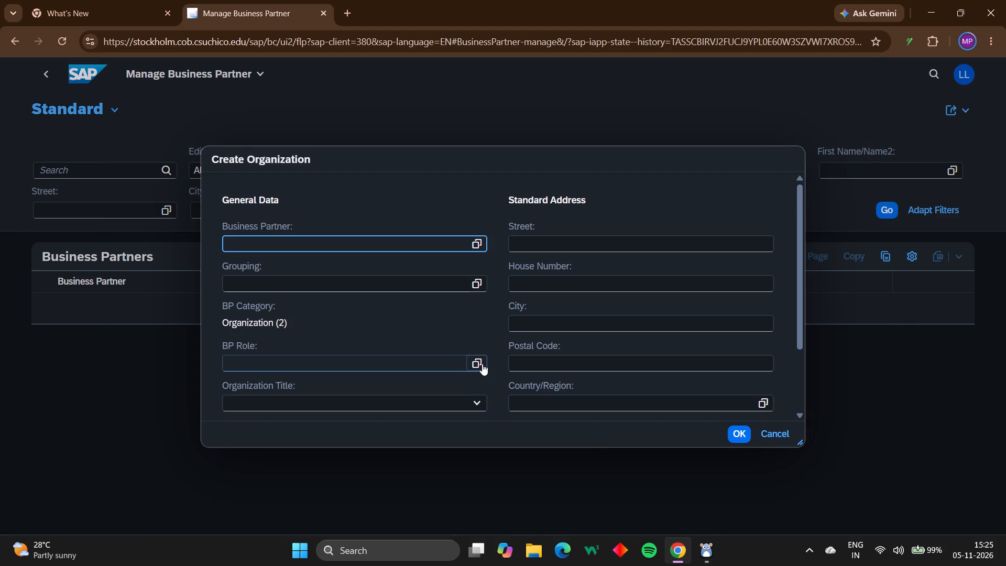
# Look through the available BP roles for the new organization.
pyautogui.click(483, 364)
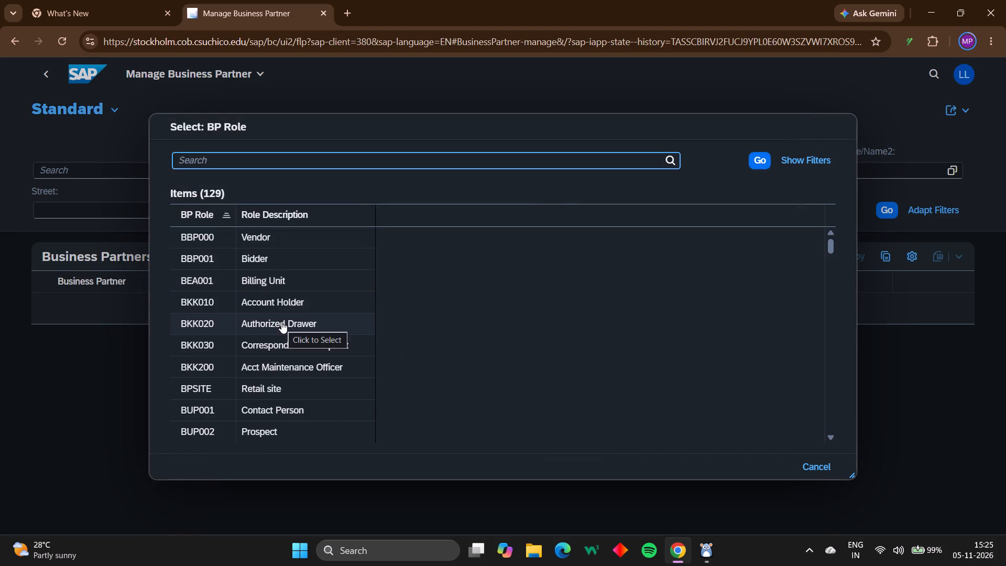
pyautogui.scroll(-1, 281, 322)
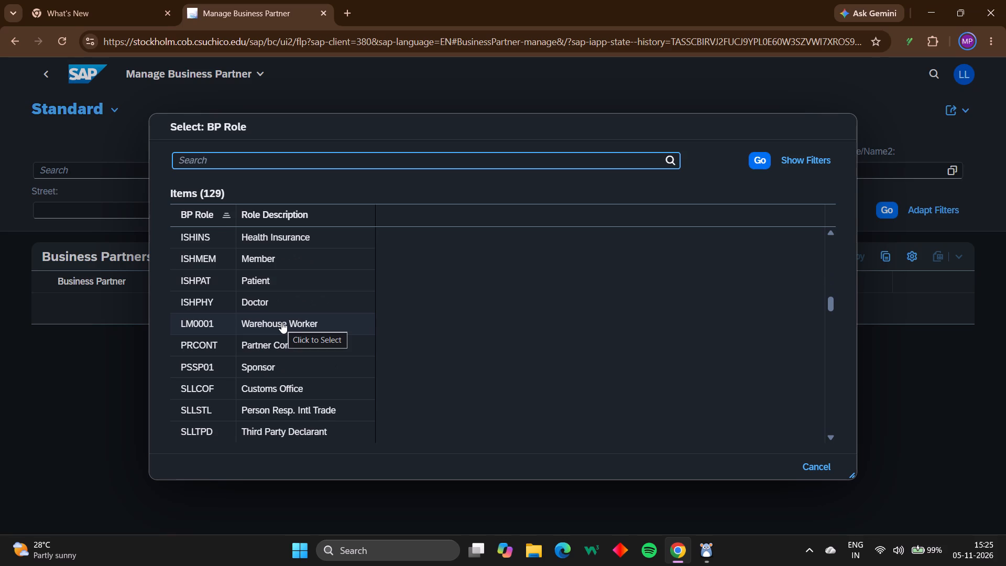
pyautogui.scroll(1, 281, 322)
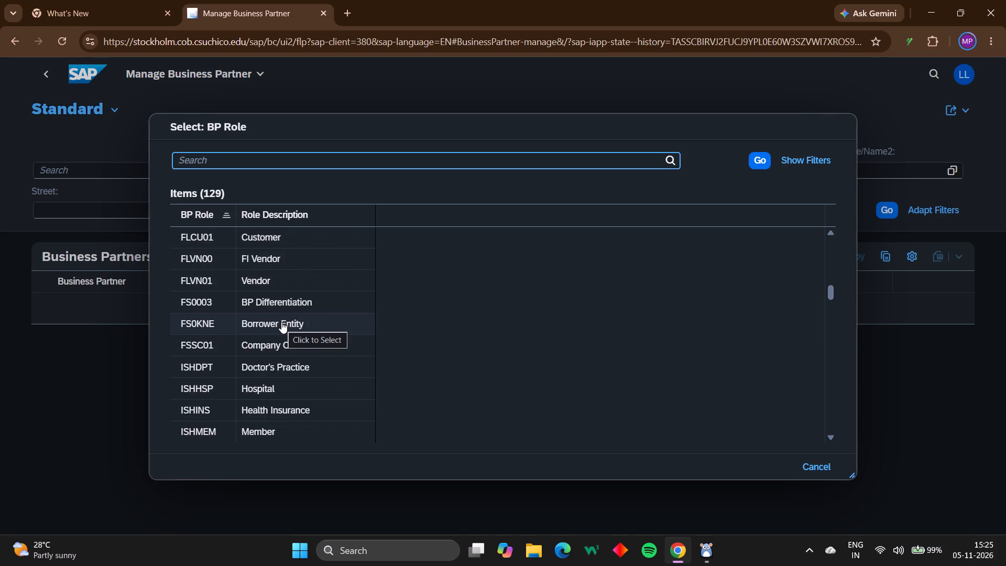